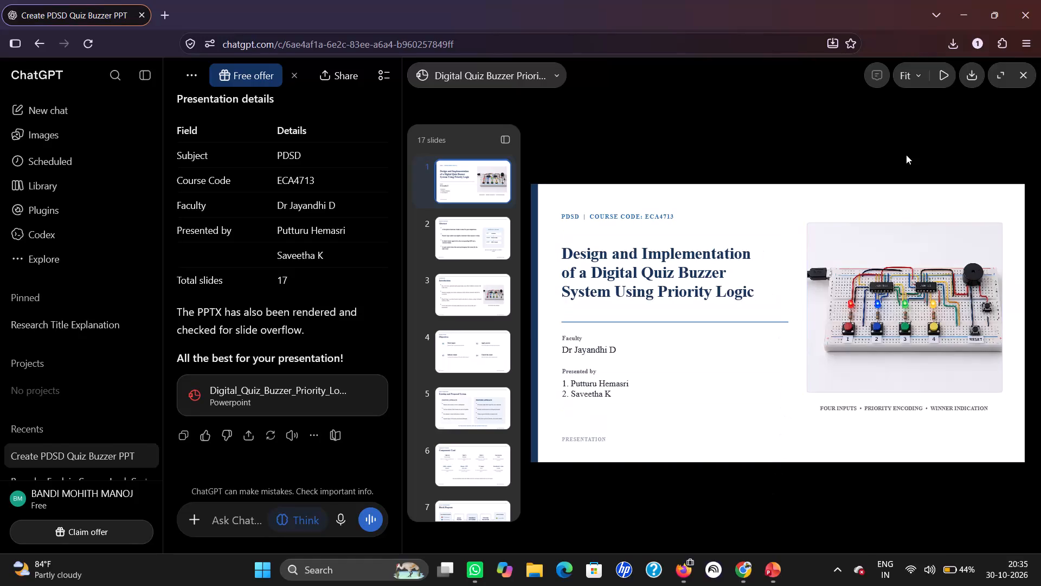
# Open the downloaded Digital_Quiz_Buzzer_Priority_Logic_PDSD.pptx in PowerPoint, repair it, enable editing and maximize its window.
pyautogui.click(954, 45)
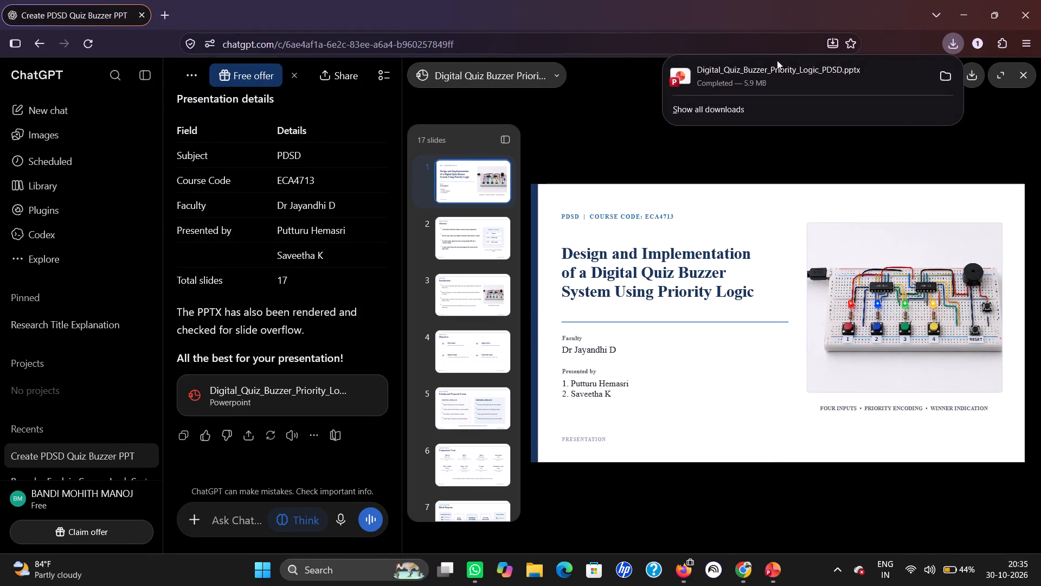
pyautogui.doubleClick(767, 74)
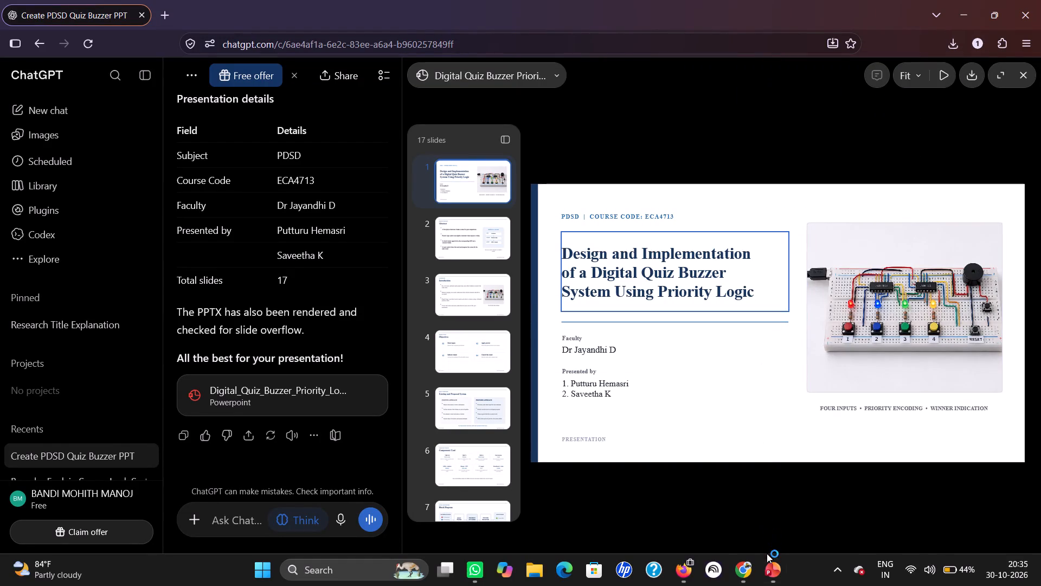
pyautogui.click(768, 569)
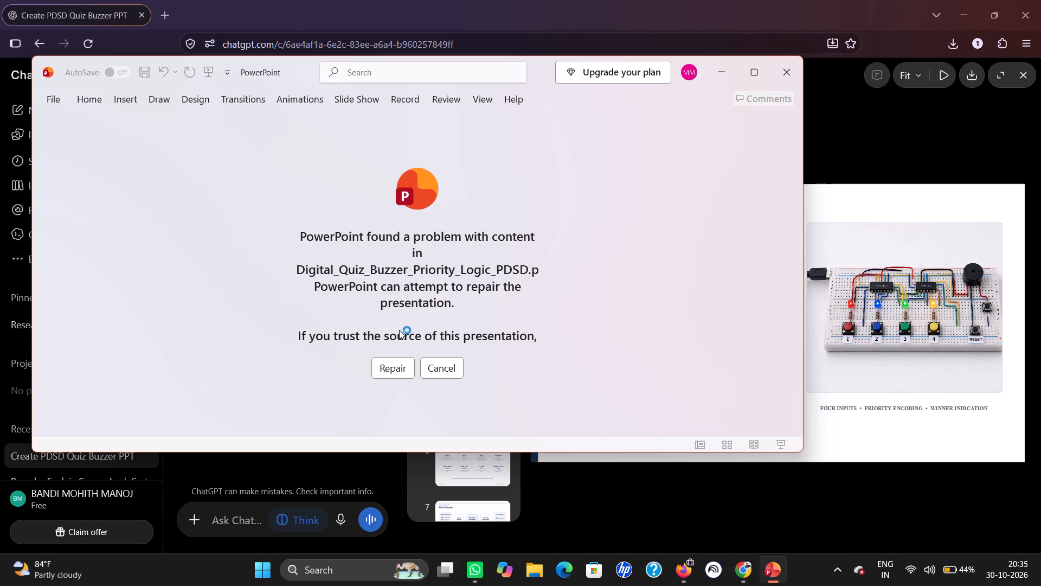
pyautogui.click(390, 365)
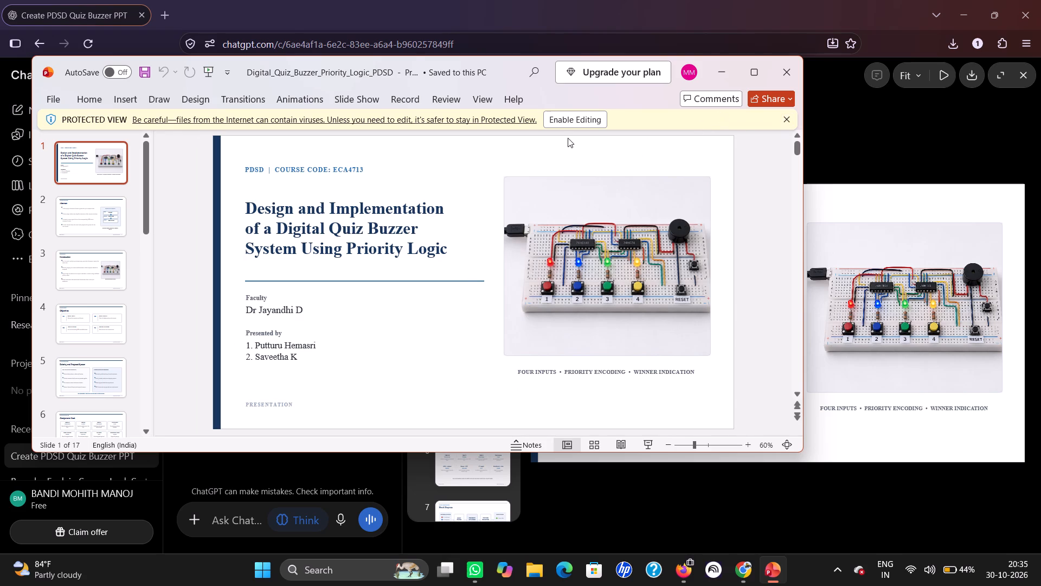
pyautogui.click(580, 125)
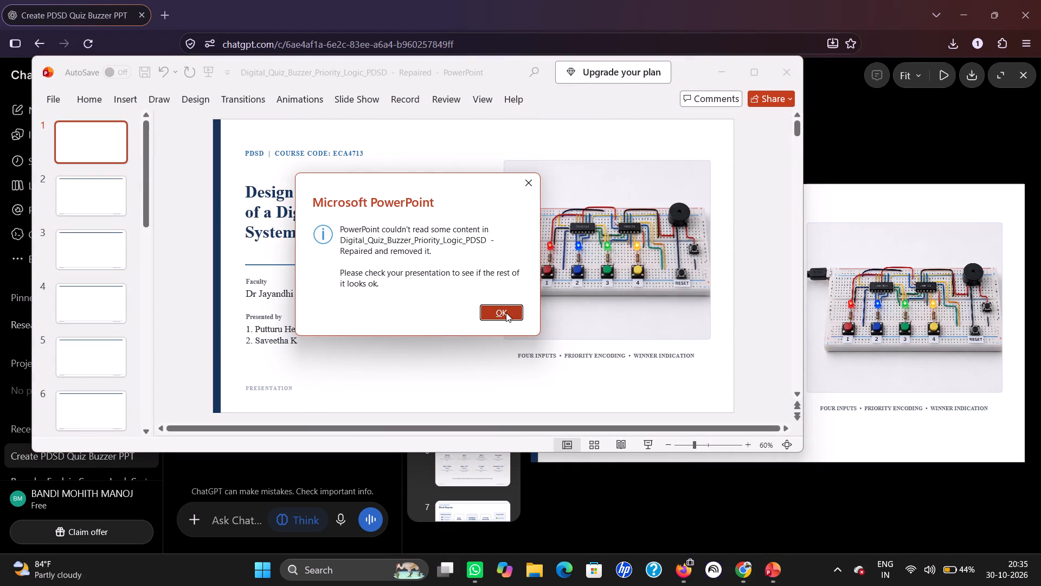
pyautogui.click(506, 313)
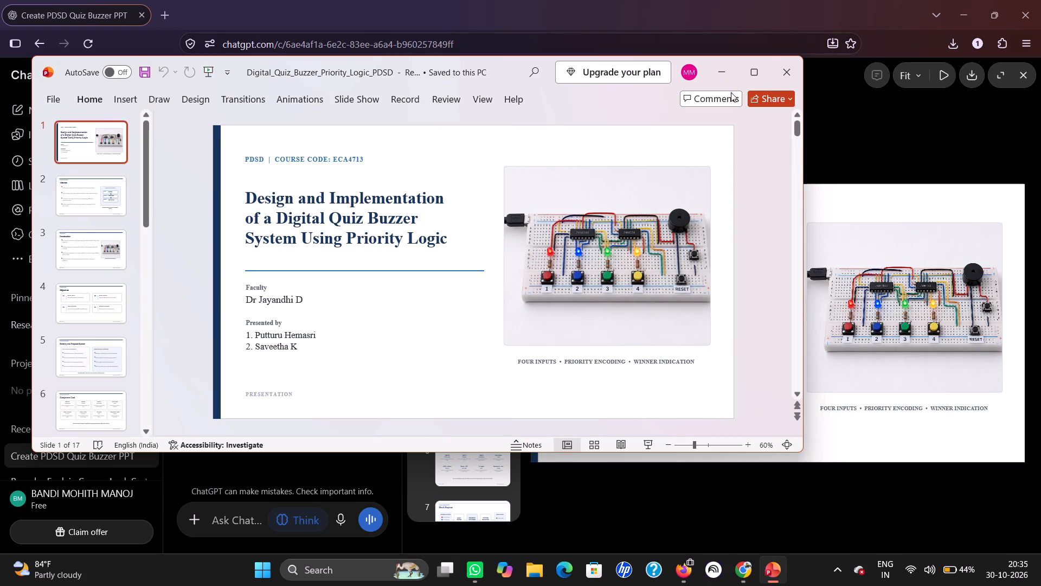
pyautogui.click(716, 72)
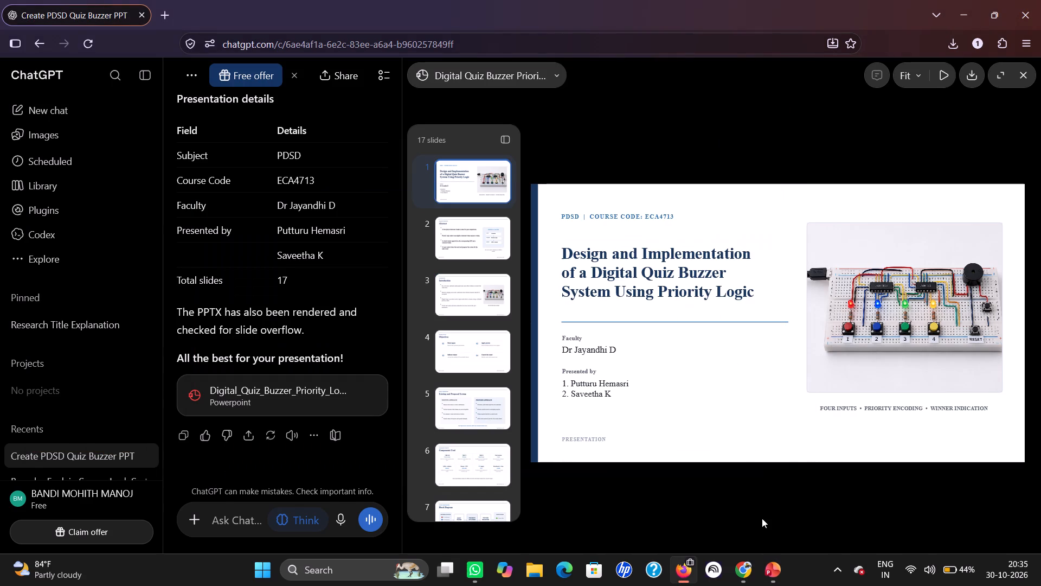
pyautogui.click(778, 513)
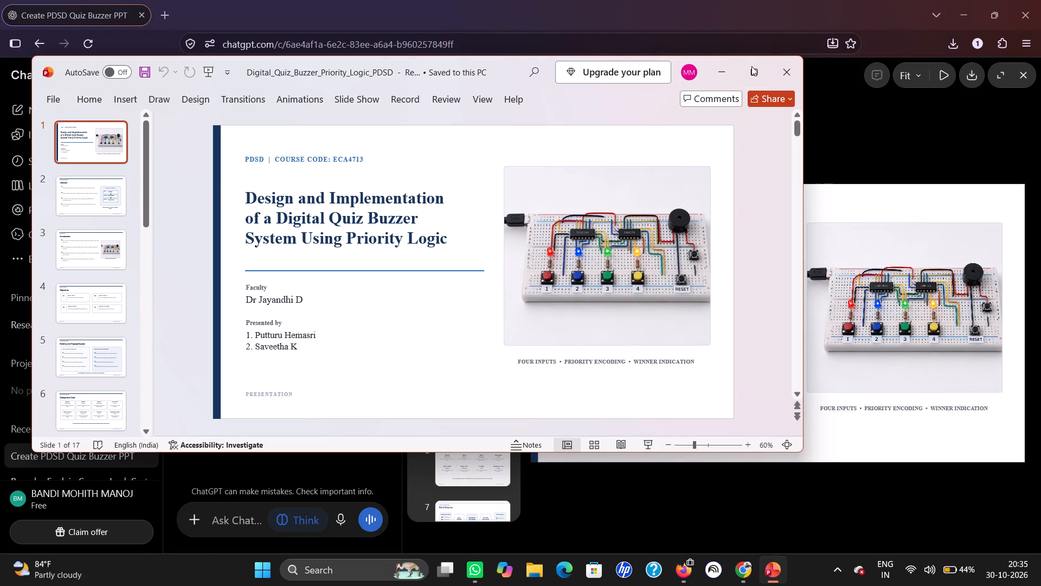
pyautogui.click(751, 66)
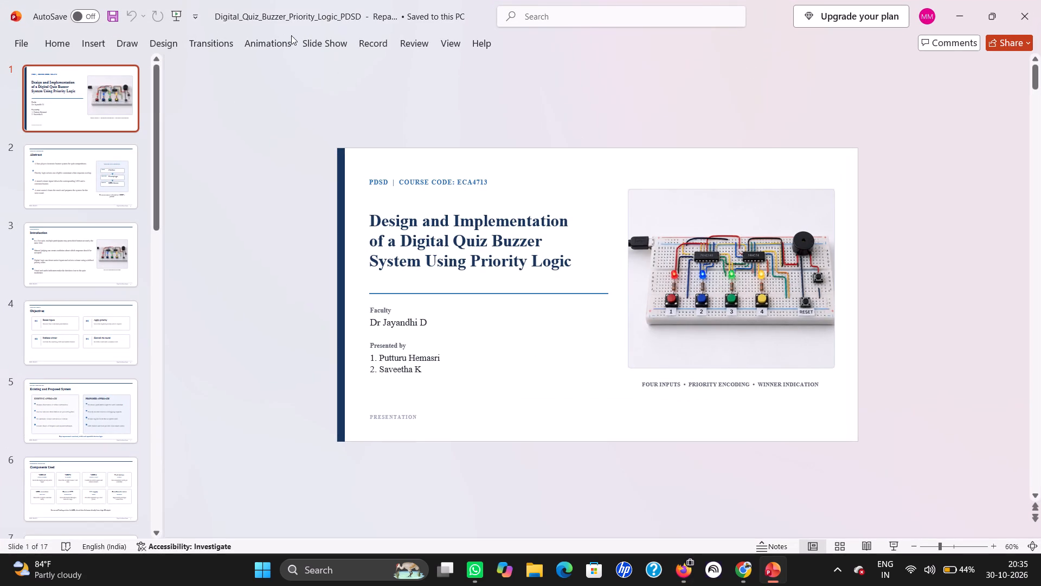
# Review the quiz buzzer slides in order from the title slide through to the closing slide.
pyautogui.keyDown('ctrl'); pyautogui.scroll(3, 518, 204); pyautogui.keyUp('ctrl')
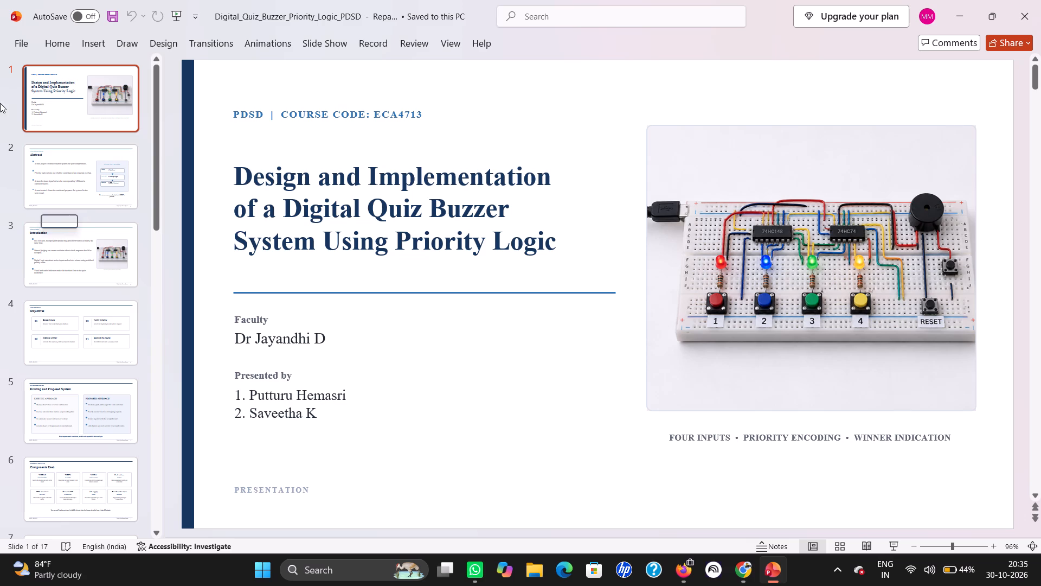
pyautogui.click(63, 96)
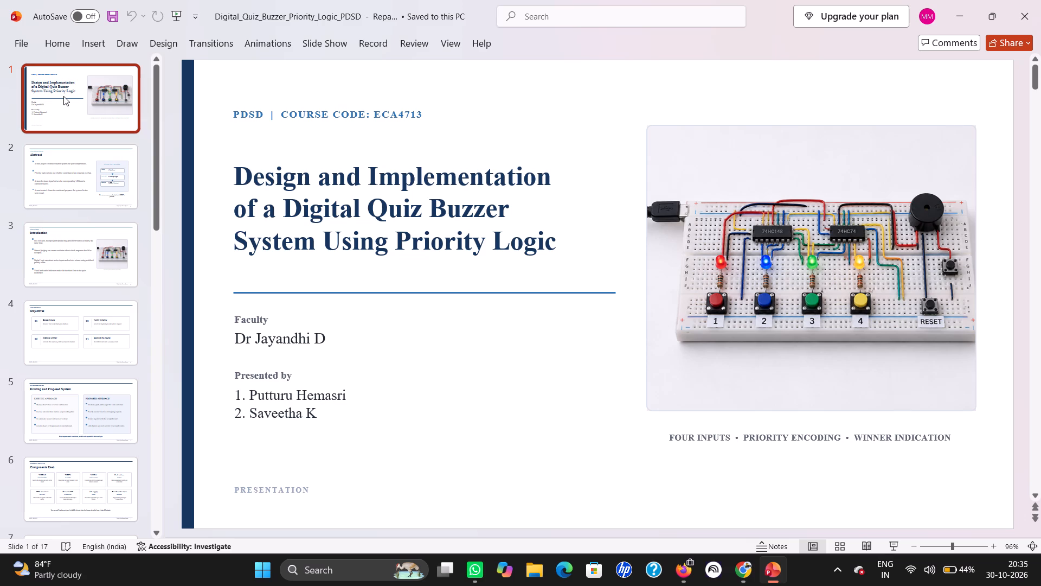
pyautogui.press('Down')
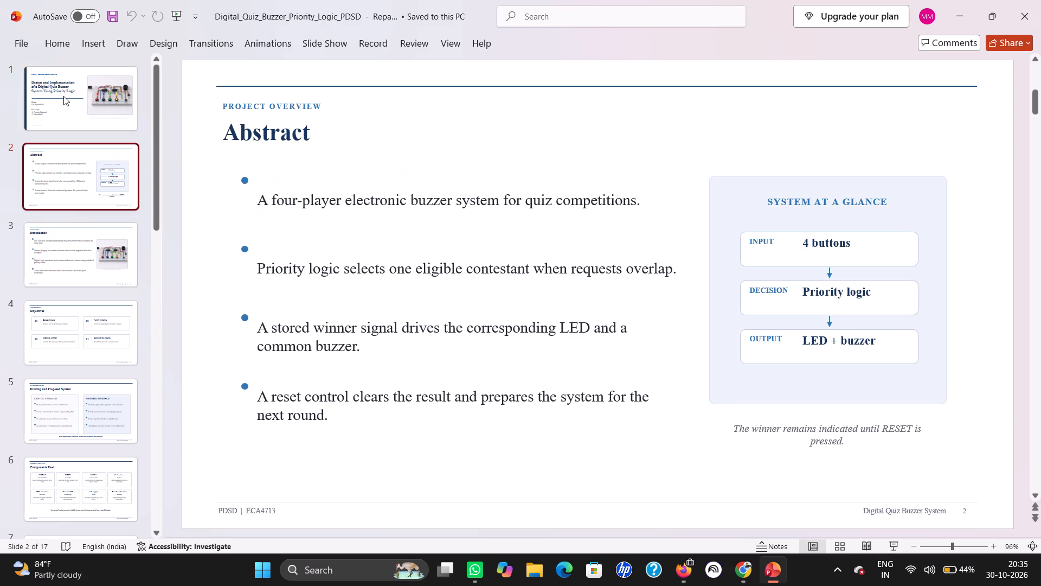
pyautogui.press('Down')
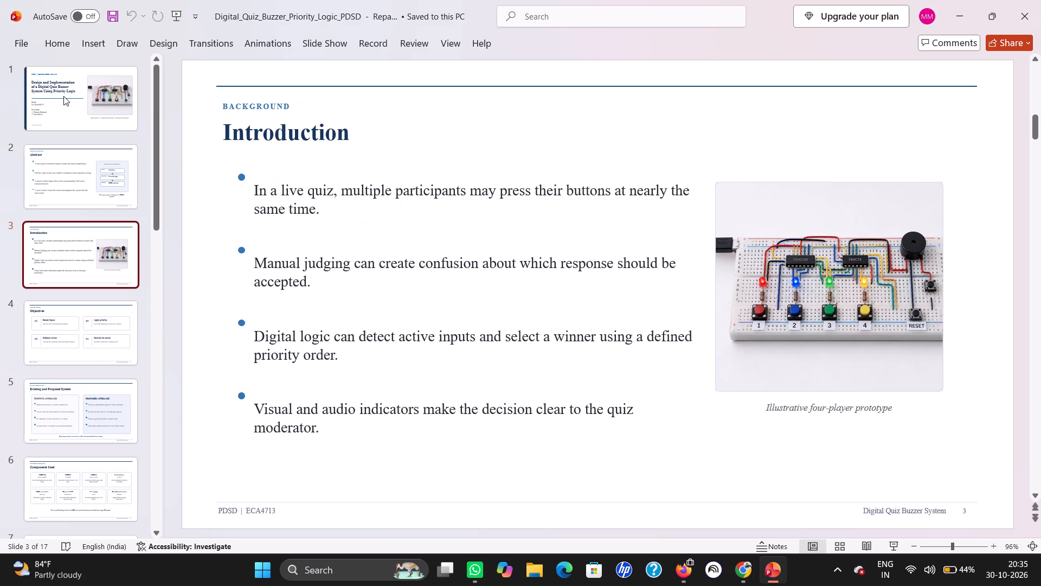
pyautogui.press('Down')
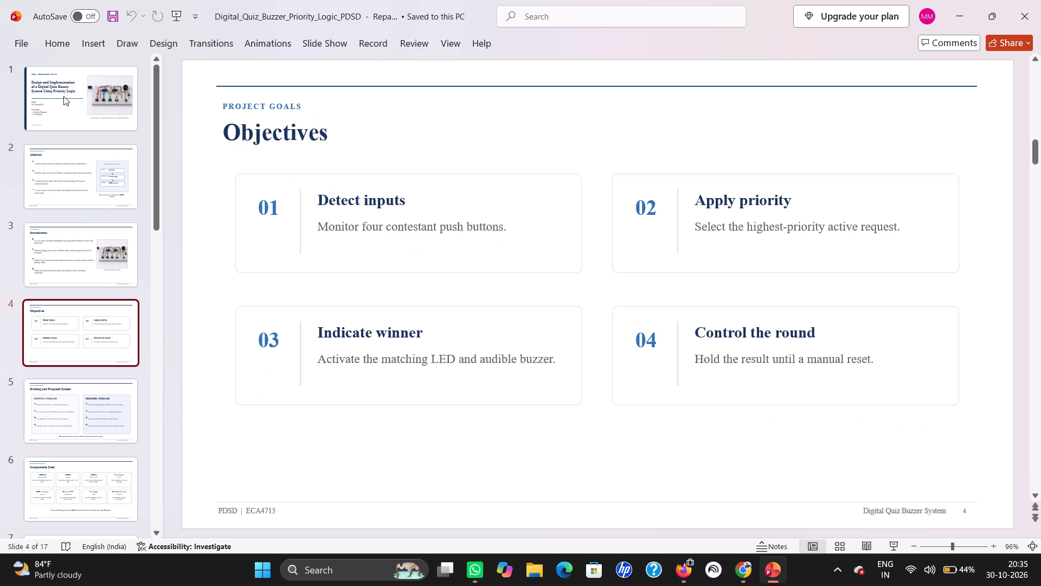
pyautogui.press('Down')
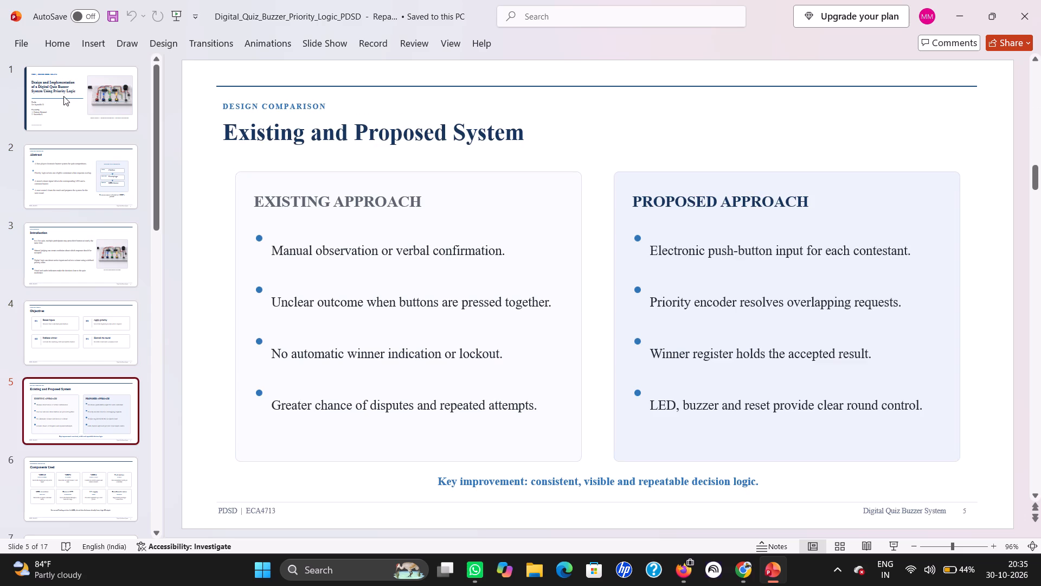
pyautogui.press('Down')
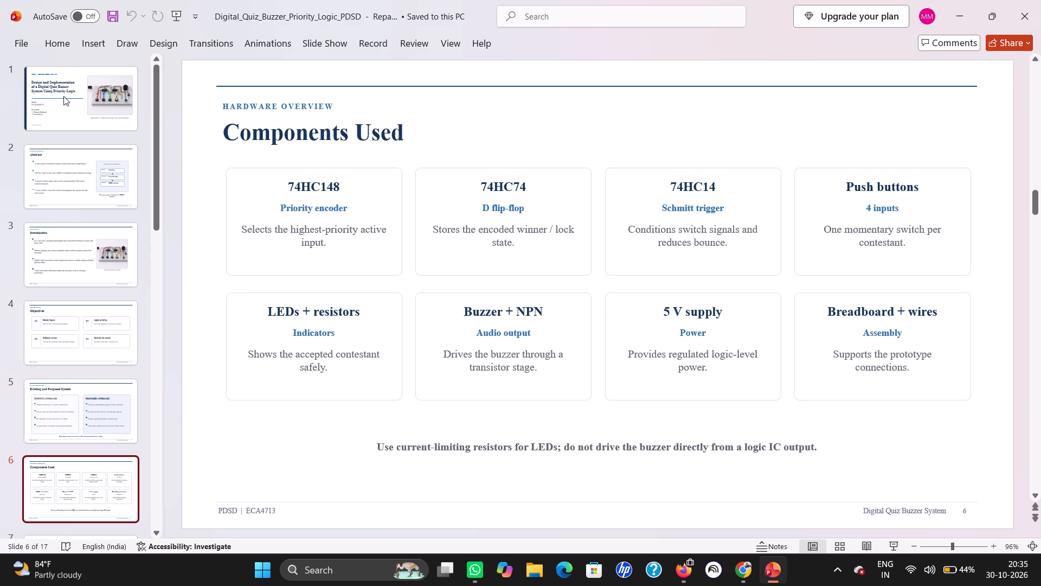
pyautogui.press('Down')
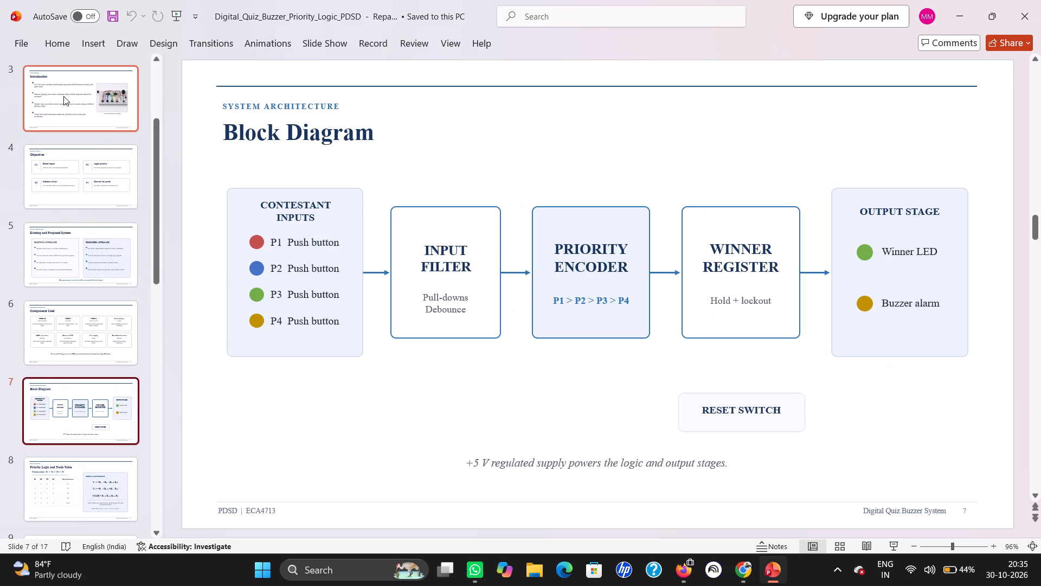
pyautogui.press('Down')
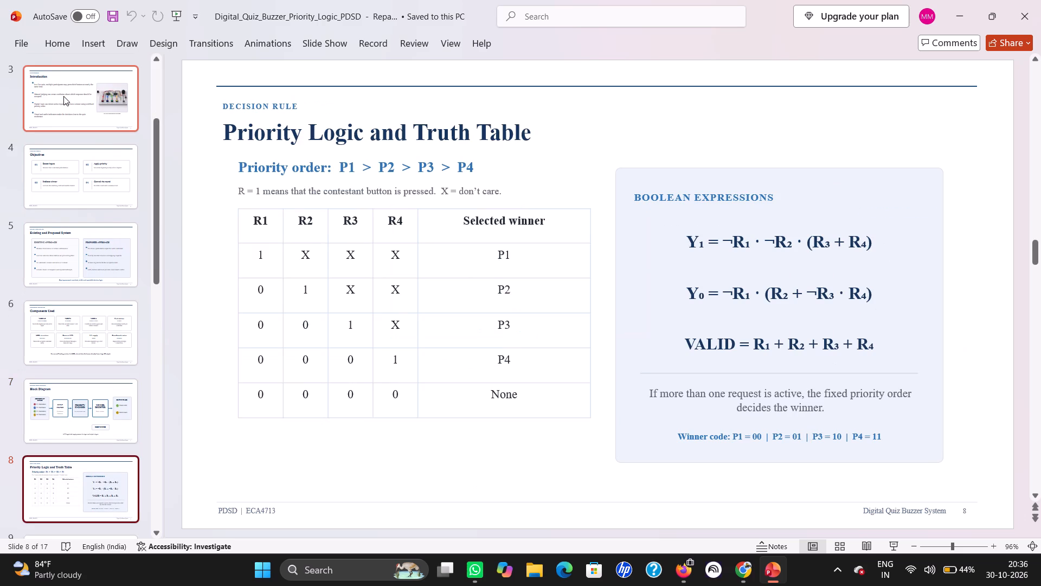
pyautogui.press('Down')
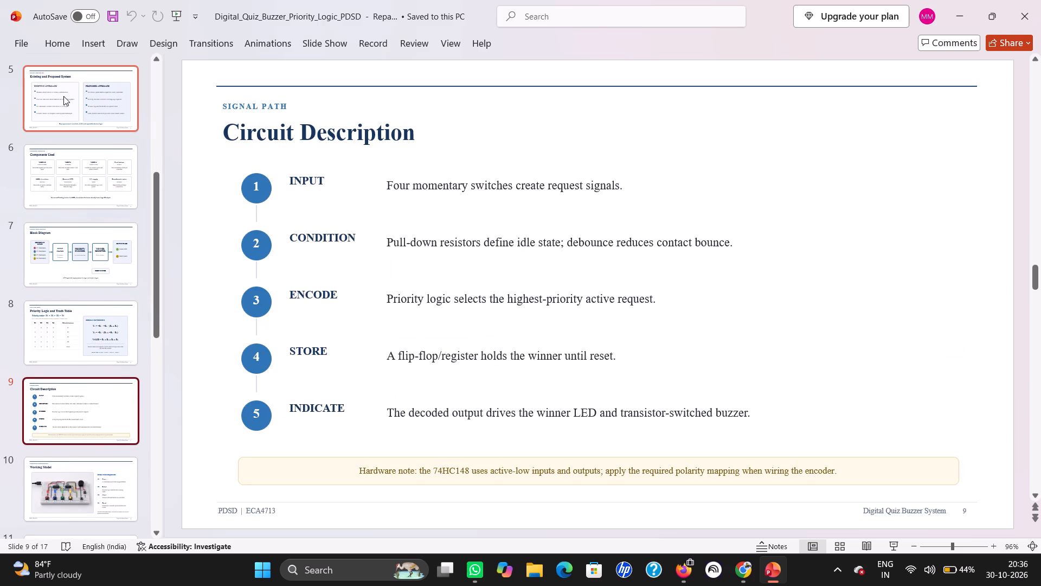
pyautogui.press('Down')
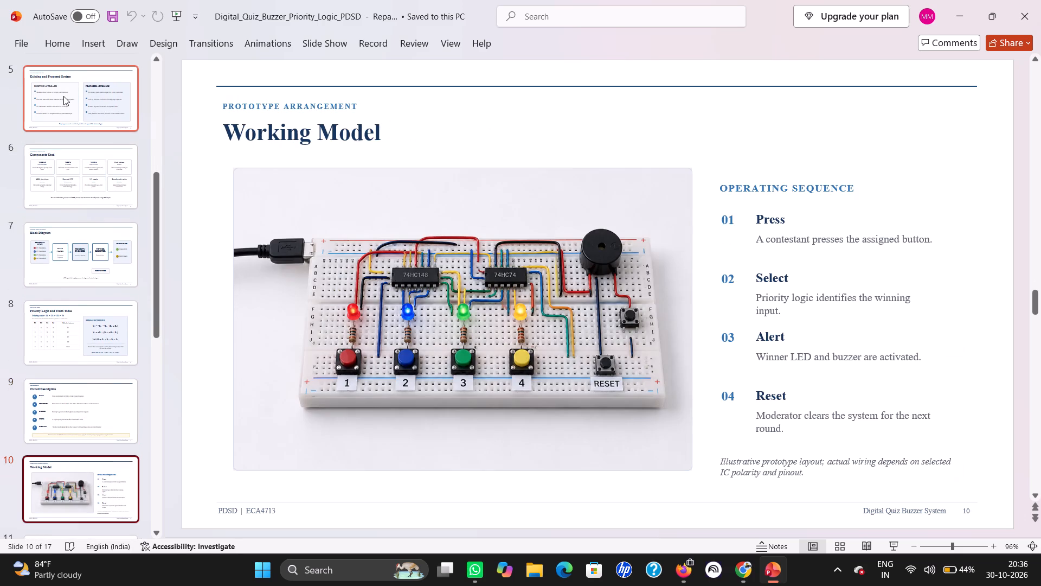
pyautogui.press('Down')
pyautogui.press('Down')
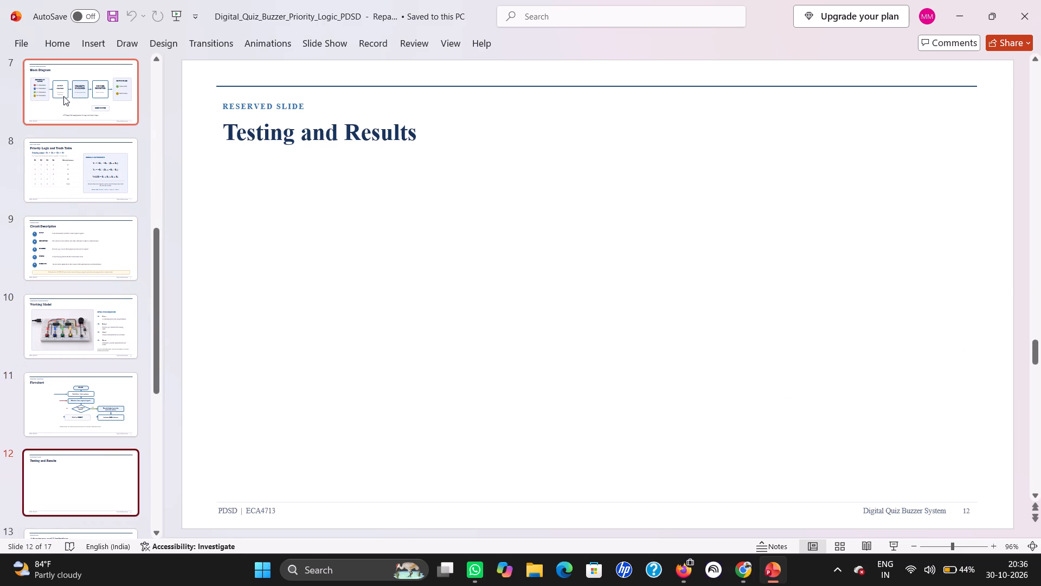
pyautogui.press('Up')
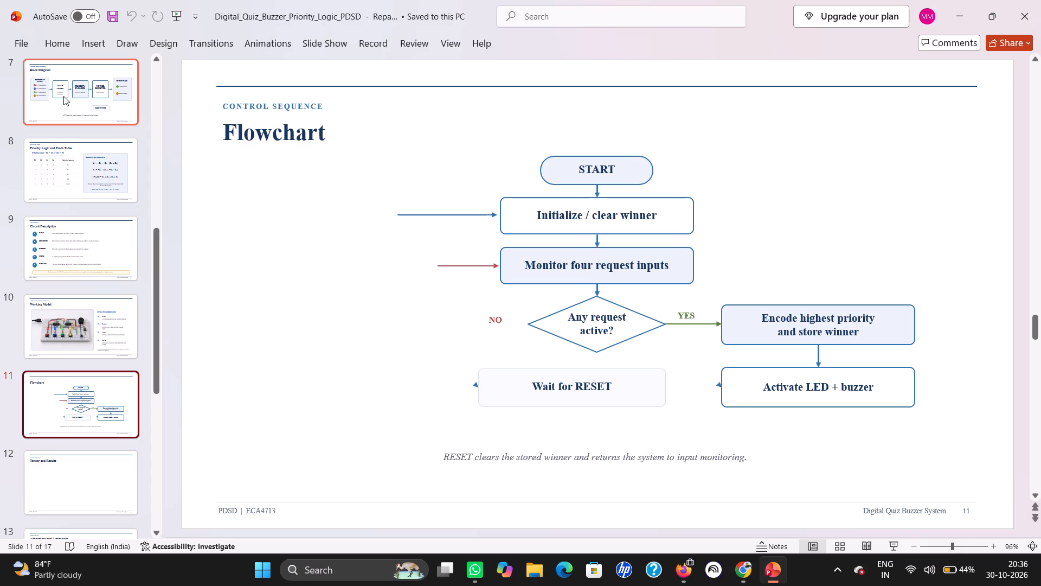
pyautogui.press('Down')
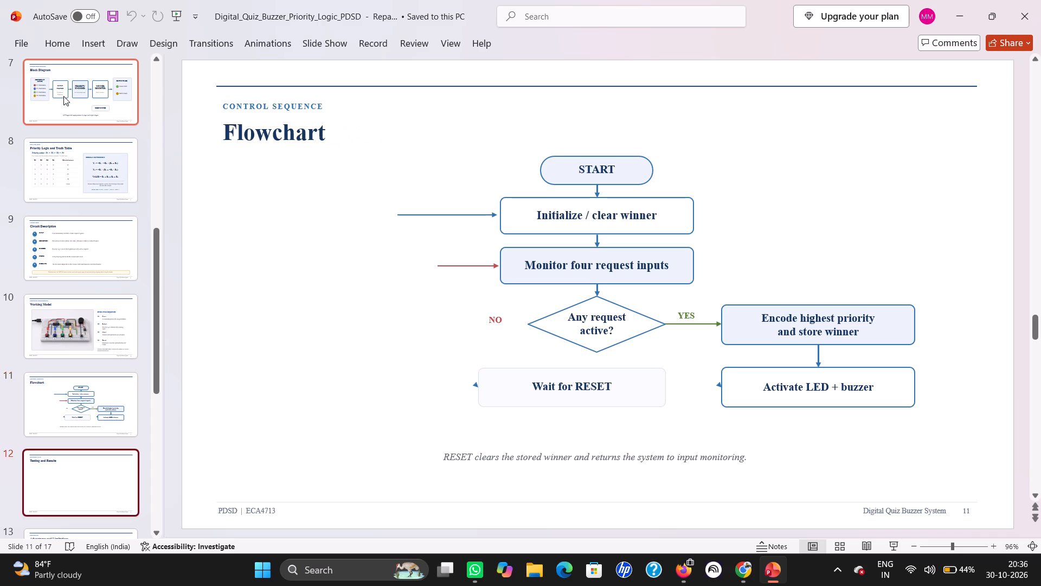
pyautogui.press('Down')
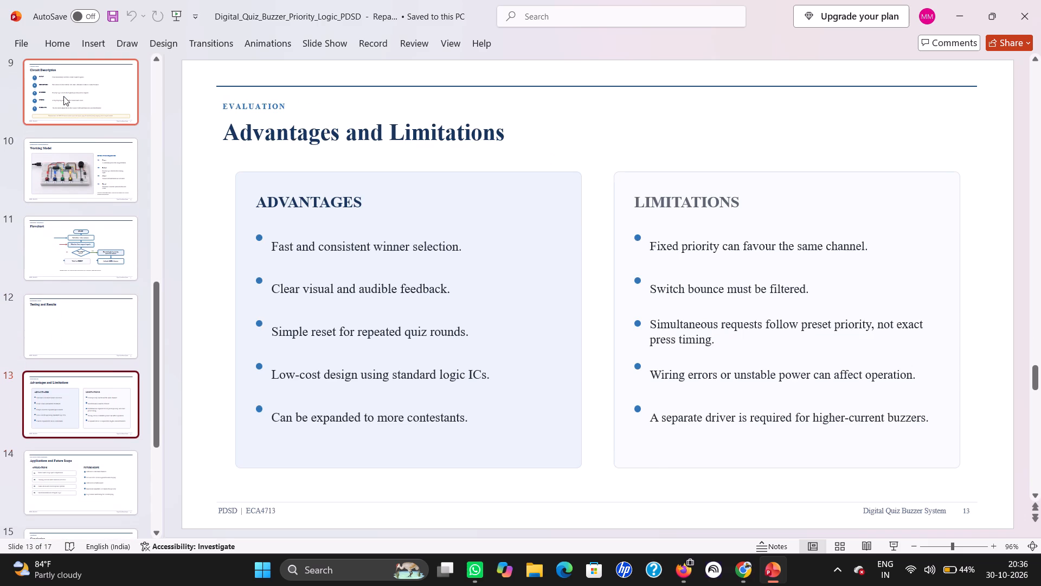
pyautogui.press('Down')
pyautogui.press('Down')
pyautogui.press('Down')
pyautogui.press('Down')
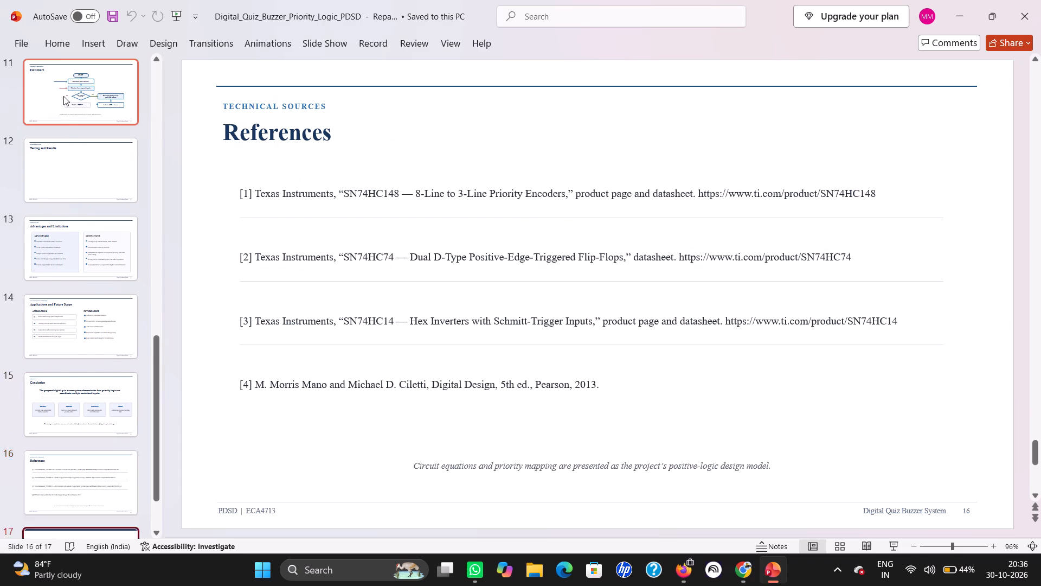
# Go back through the quiz buzzer slides to the title slide.
pyautogui.press('Up')
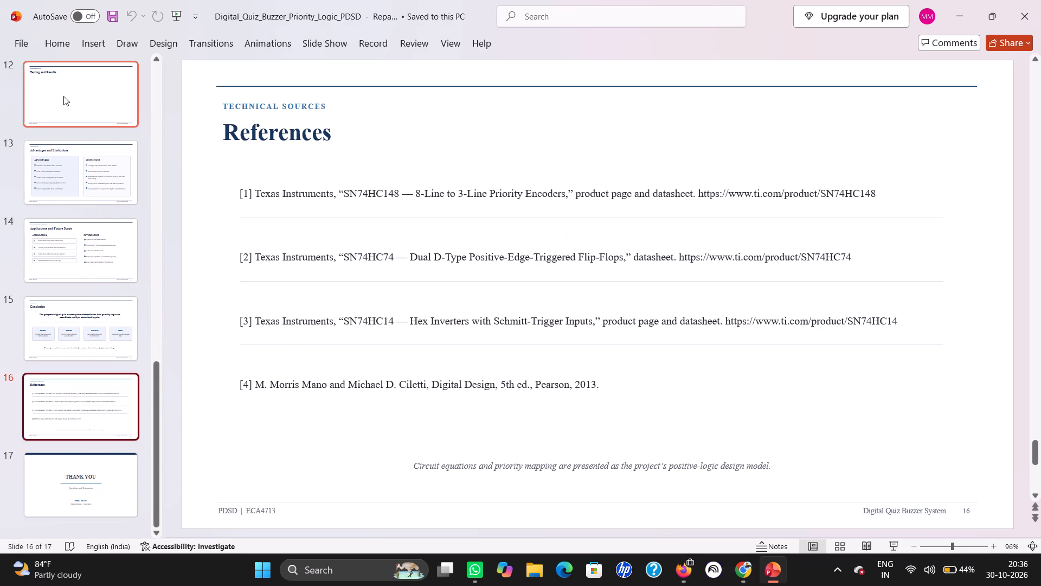
pyautogui.press('Up')
pyautogui.press('Up')
pyautogui.press('Up')
pyautogui.press('Up')
pyautogui.press('Up')
pyautogui.press('Up')
pyautogui.press('Up')
pyautogui.press('Up')
pyautogui.press('Up')
pyautogui.press('Up')
pyautogui.press('Up')
pyautogui.press('Up')
pyautogui.press('Up')
pyautogui.press('Up')
pyautogui.press('Up')
pyautogui.press('Up')
pyautogui.press('Up')
pyautogui.press('Up')
pyautogui.press('Up')
pyautogui.press('Up')
pyautogui.press('Up')
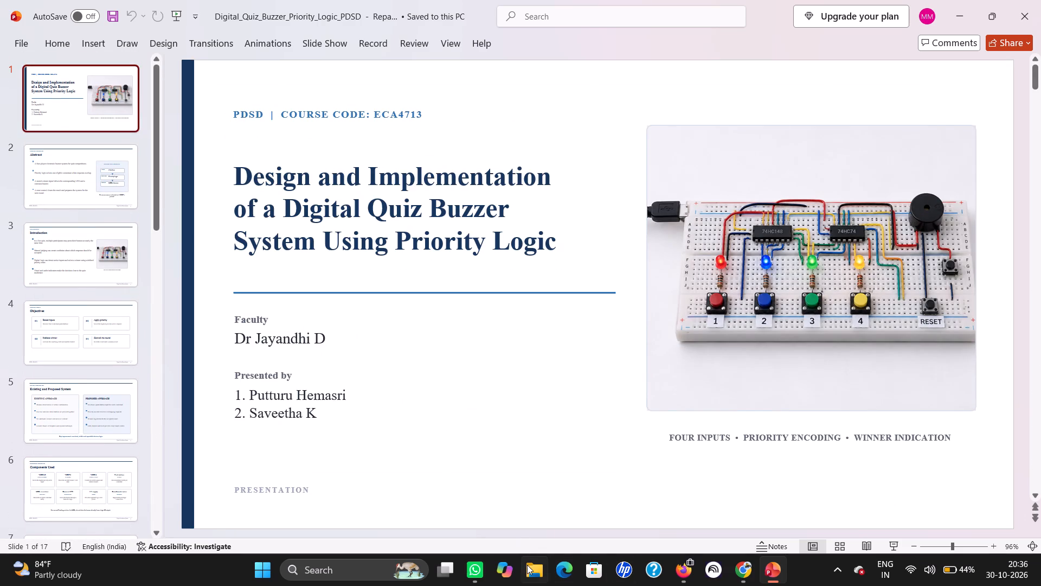
# Check the Esports_Tournament_Management_Review1_Updated presentation from the Documents folder in File Explorer, and close it.
pyautogui.click(527, 568)
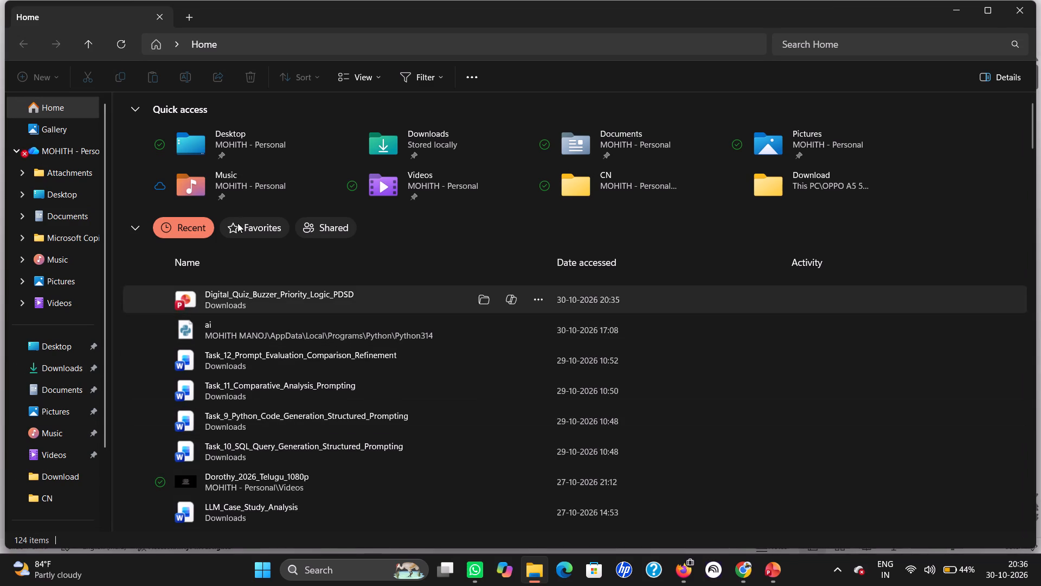
pyautogui.doubleClick(63, 212)
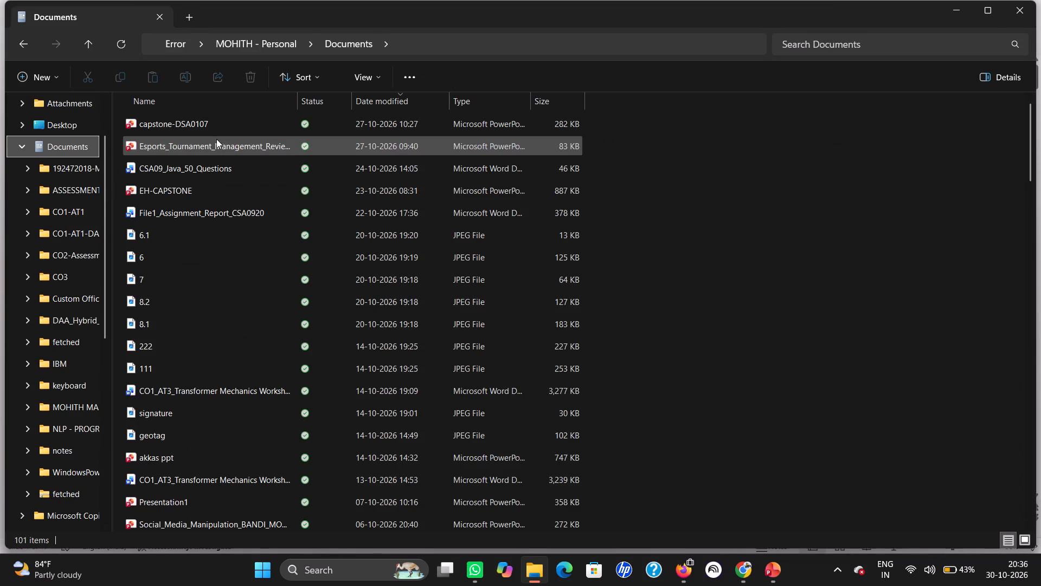
pyautogui.doubleClick(211, 142)
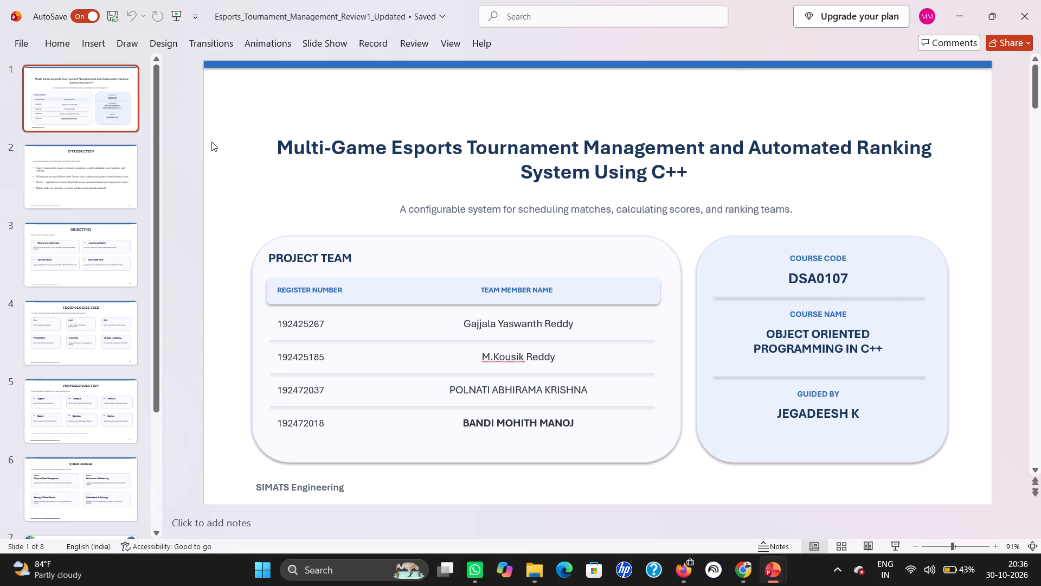
pyautogui.click(1014, 0)
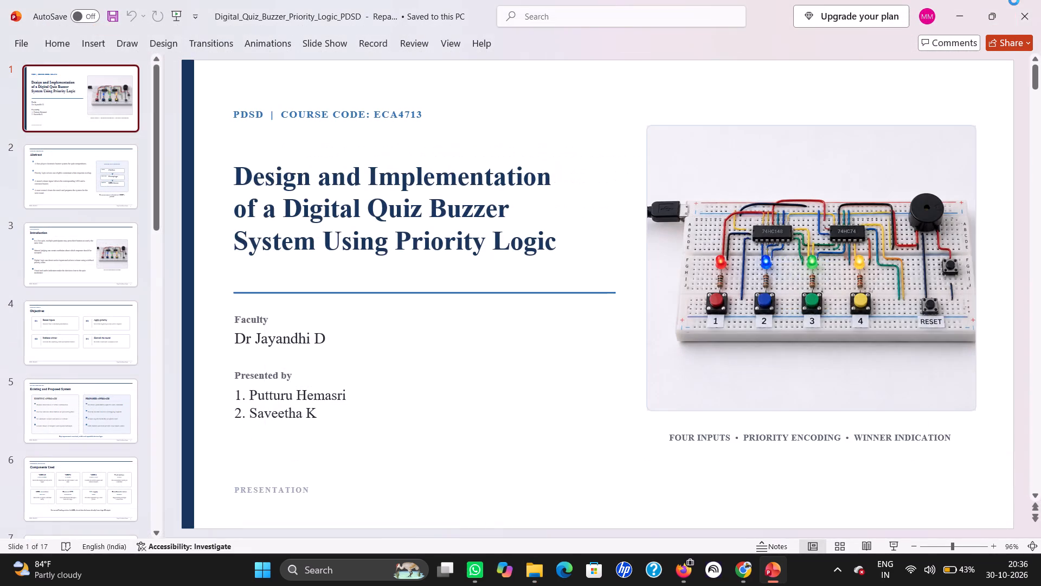
# Open the capstone-DSA0107 presentation from the Documents folder and copy the "Engineer to Excel" logo from its title slide.
pyautogui.click(523, 571)
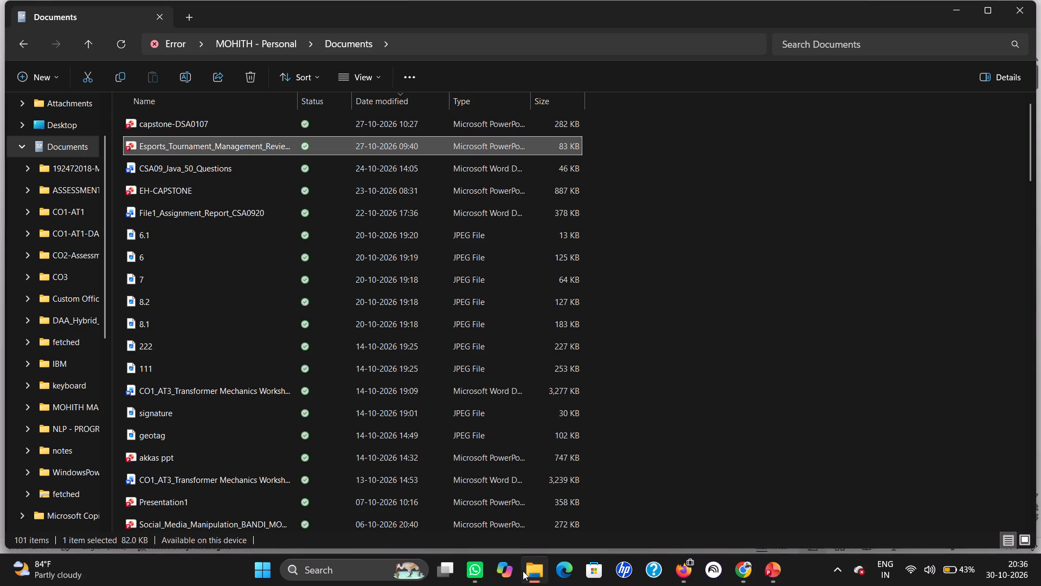
pyautogui.doubleClick(229, 125)
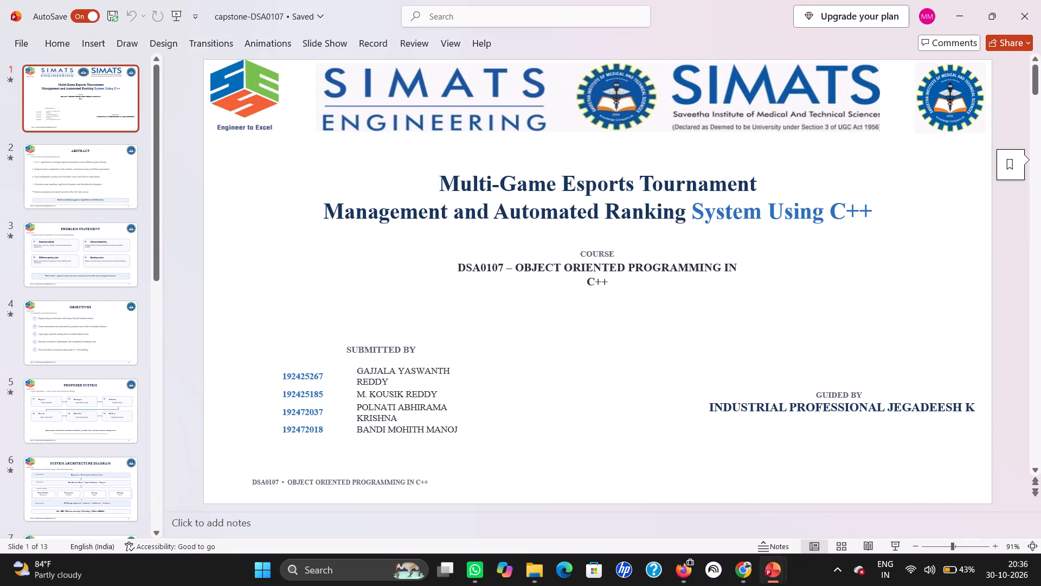
pyautogui.click(254, 110)
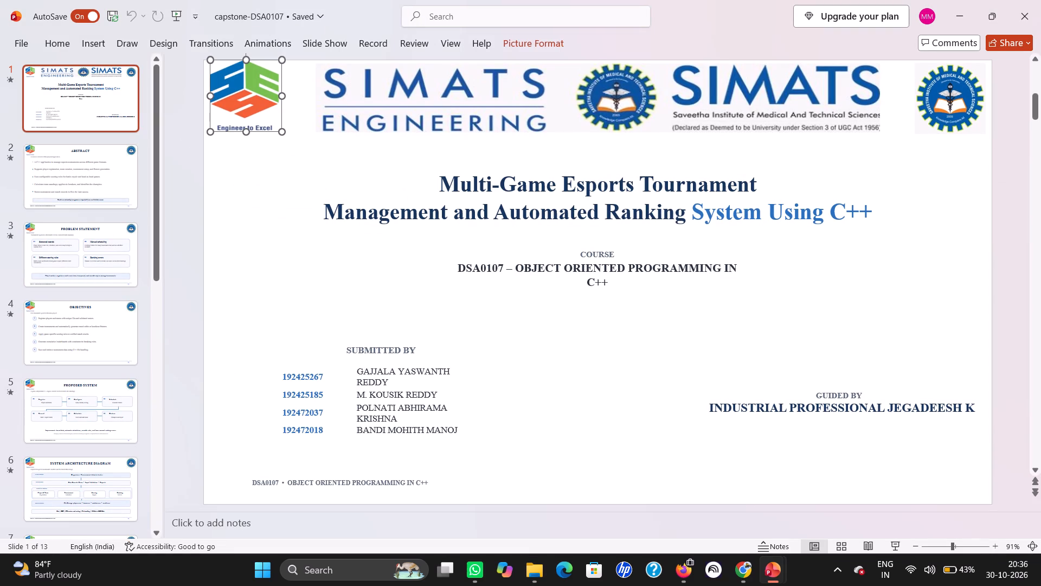
pyautogui.hotkey('ctrl', 'c')
# Paste the copied "Engineer to Excel" logo onto the title slide of the Digital_Quiz_Buzzer_Priority_Logic_PDSD presentation.
pyautogui.hotkey('alt', 'Tab')
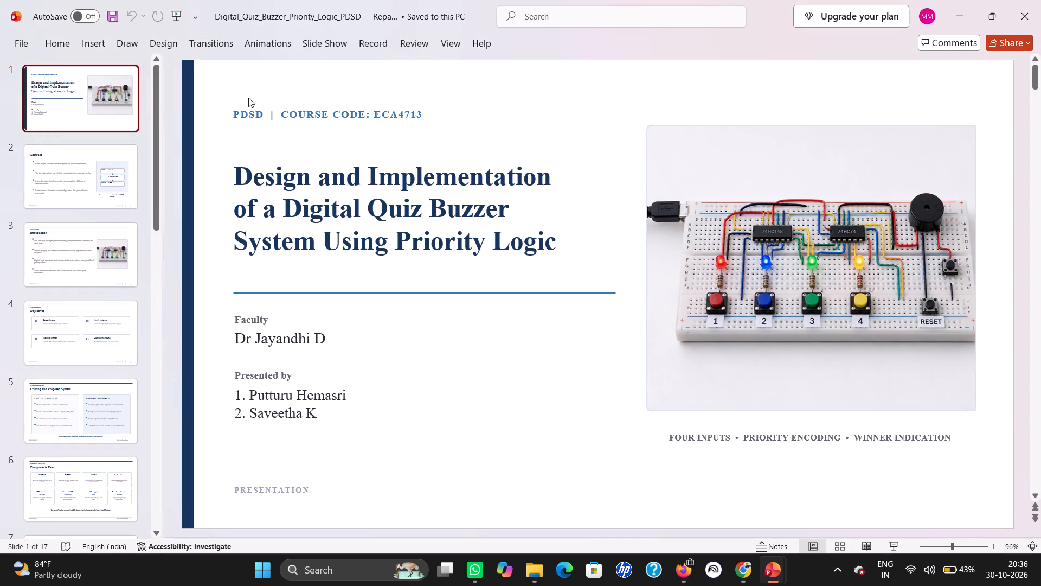
pyautogui.hotkey('ctrl', 'v')
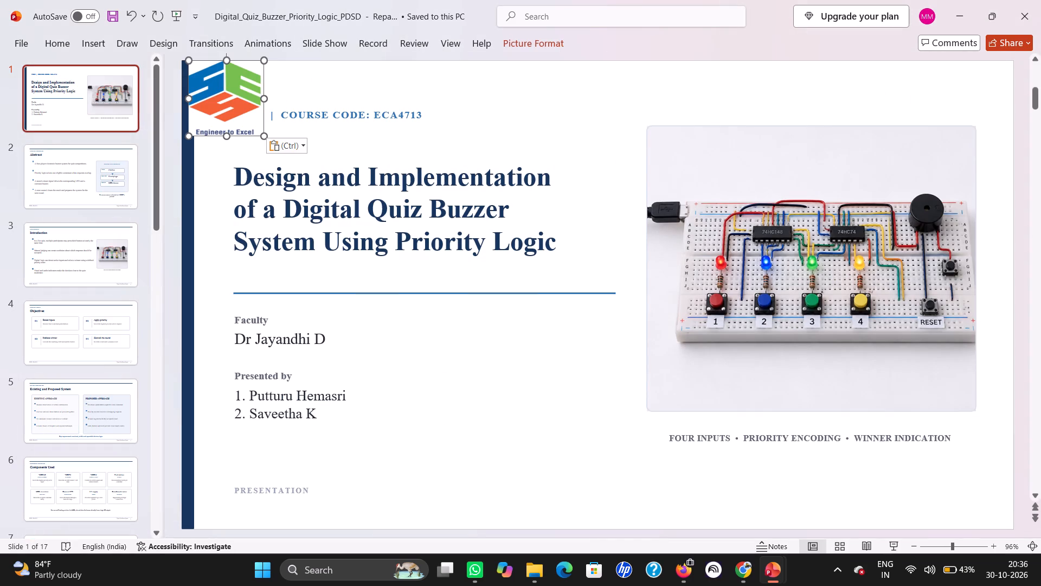
# Copy the standalone round institute seal from the capstone-DSA0107 title slide and paste it onto the quiz buzzer title slide.
pyautogui.hotkey('alt', 'Tab')
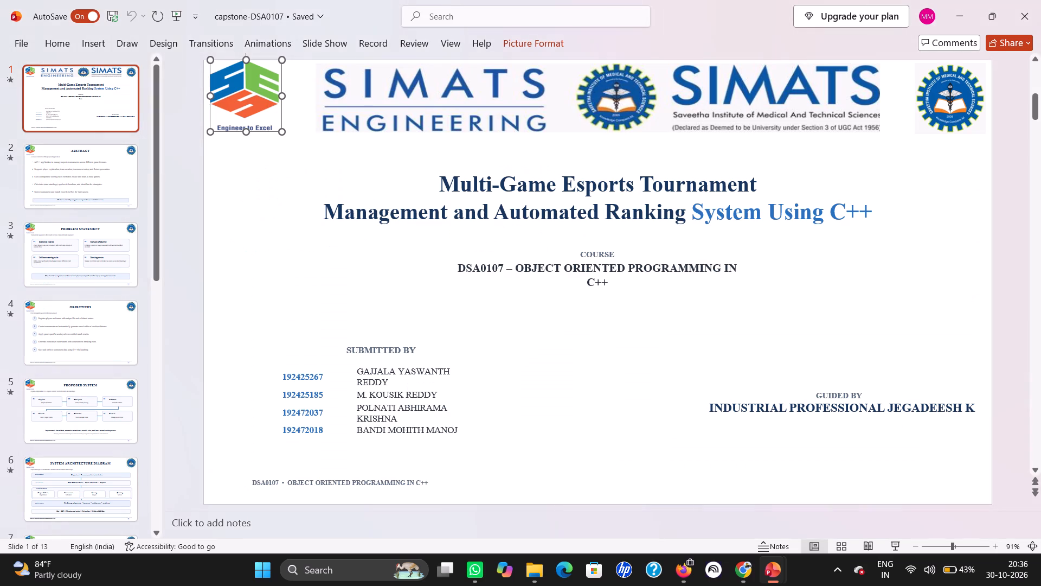
pyautogui.click(941, 99)
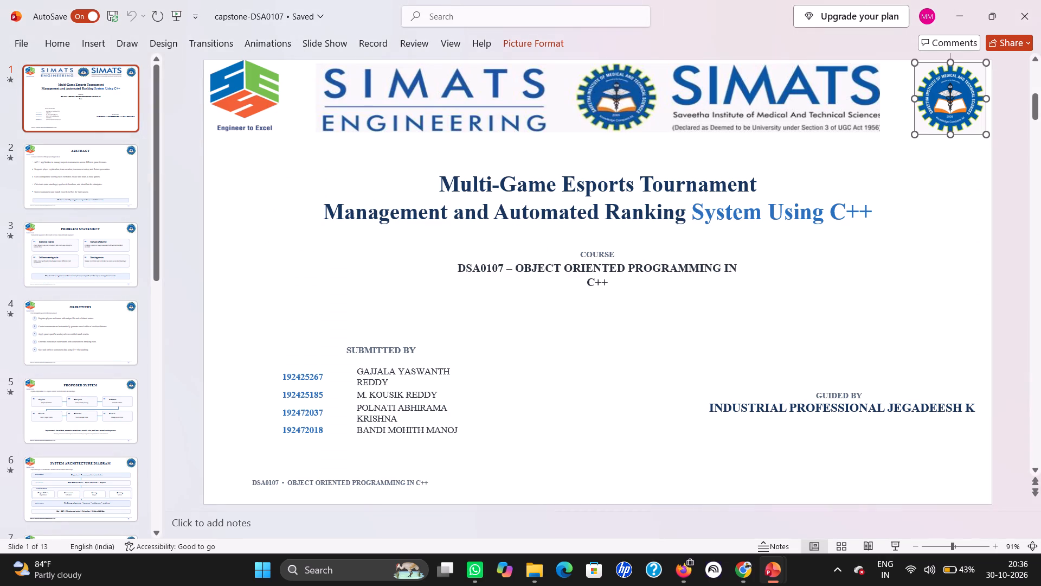
pyautogui.hotkey('ctrl', 'c')
pyautogui.hotkey('alt', 'Tab')
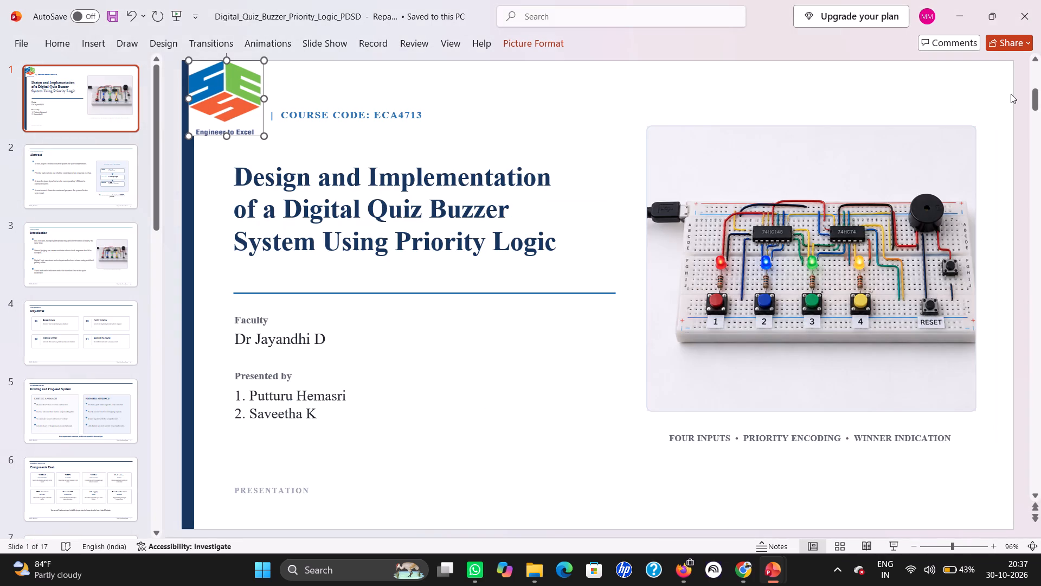
pyautogui.hotkey('ctrl', 'v')
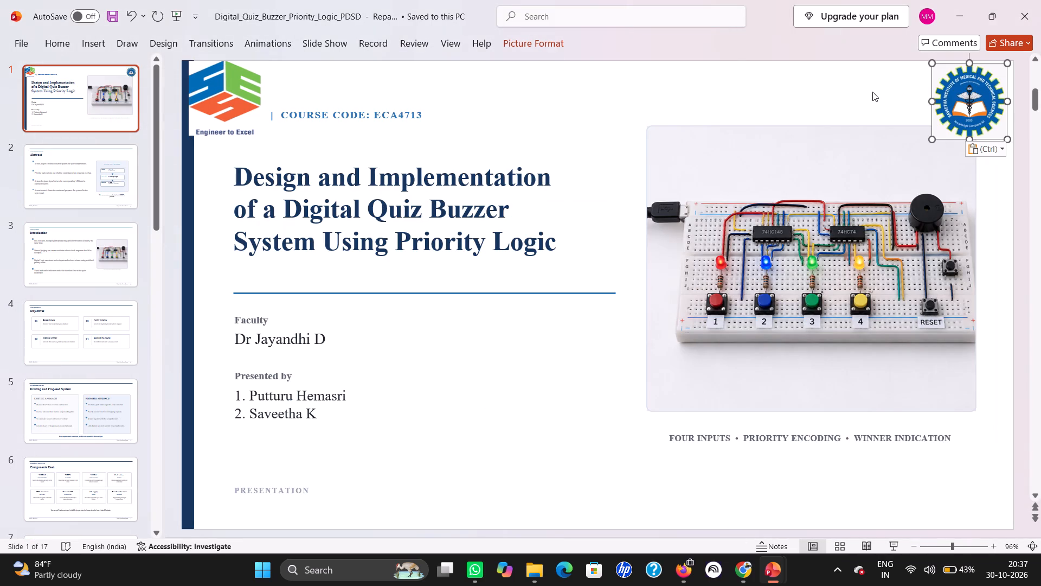
# Copy the wide SIMATS Engineering banner from the capstone-DSA0107 title slide and paste it onto the quiz buzzer title slide.
pyautogui.hotkey('alt', 'Tab')
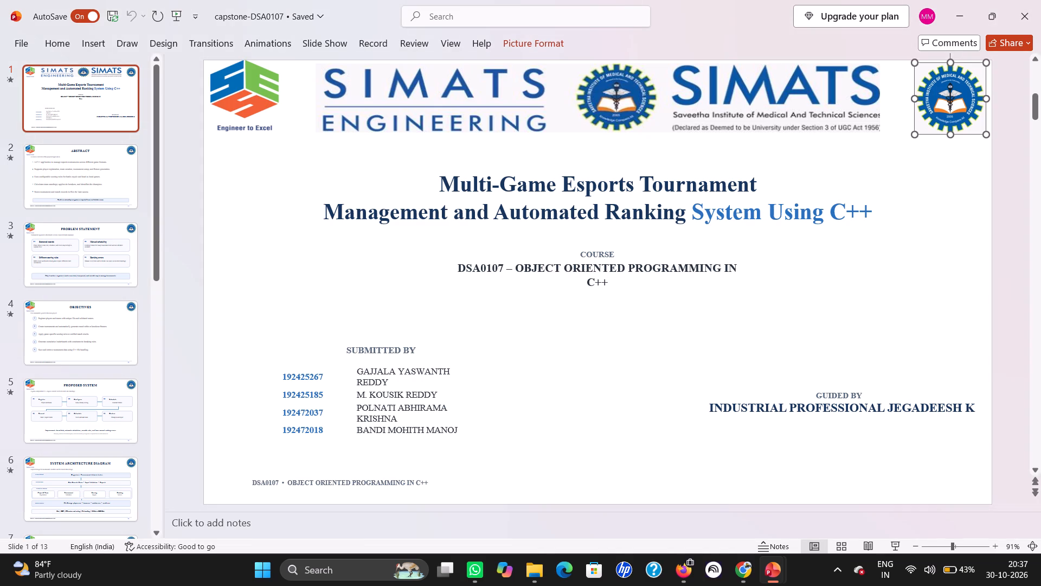
pyautogui.click(572, 91)
pyautogui.hotkey('ctrl', 'c')
pyautogui.hotkey('alt', 'Tab')
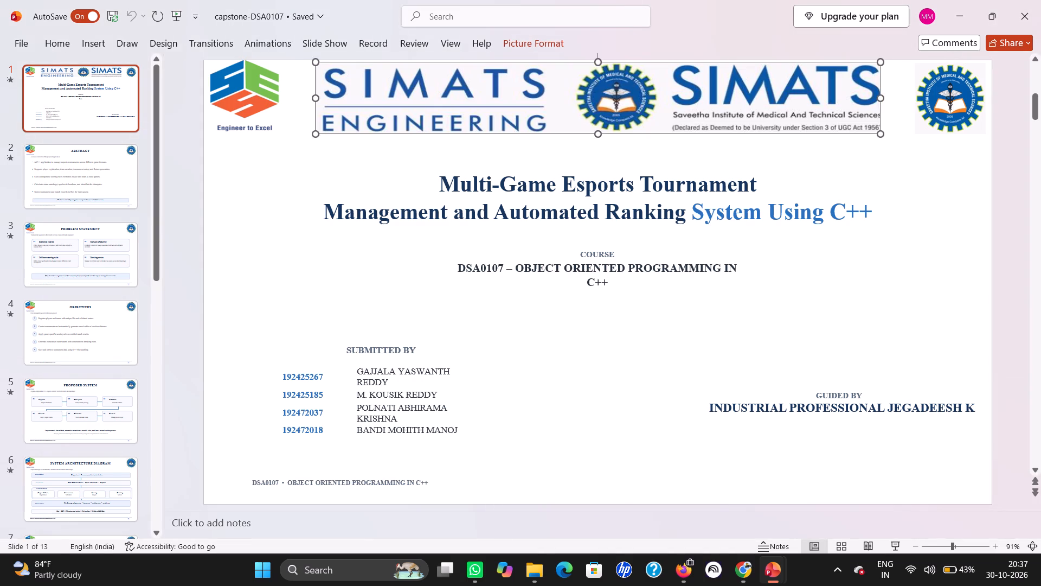
pyautogui.hotkey('ctrl', 'v')
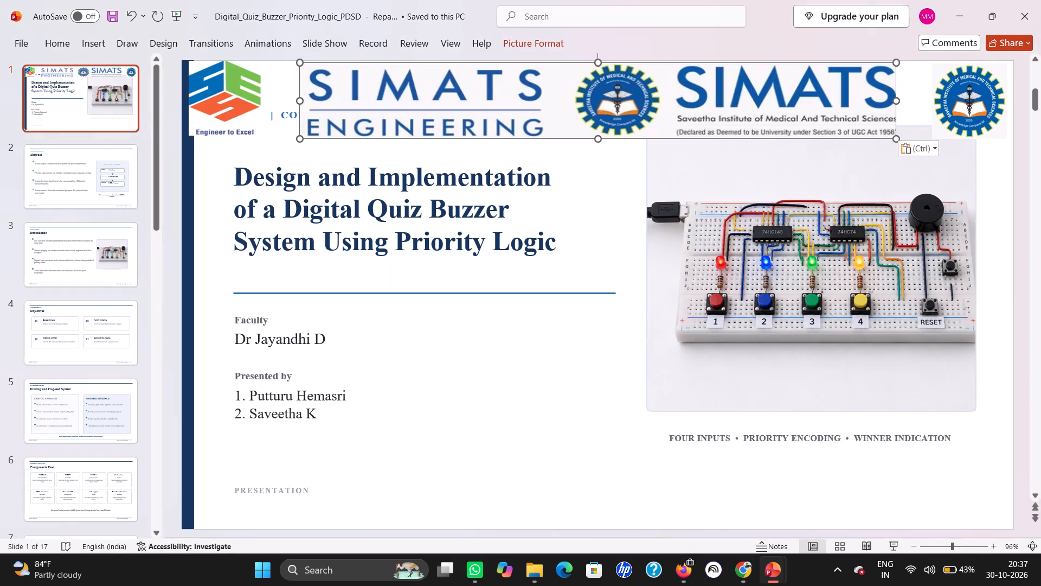
# Move the "PDSD | COURSE CODE: ECA4713" line just below the presenters' names, aligned with their left edge.
pyautogui.click(284, 113)
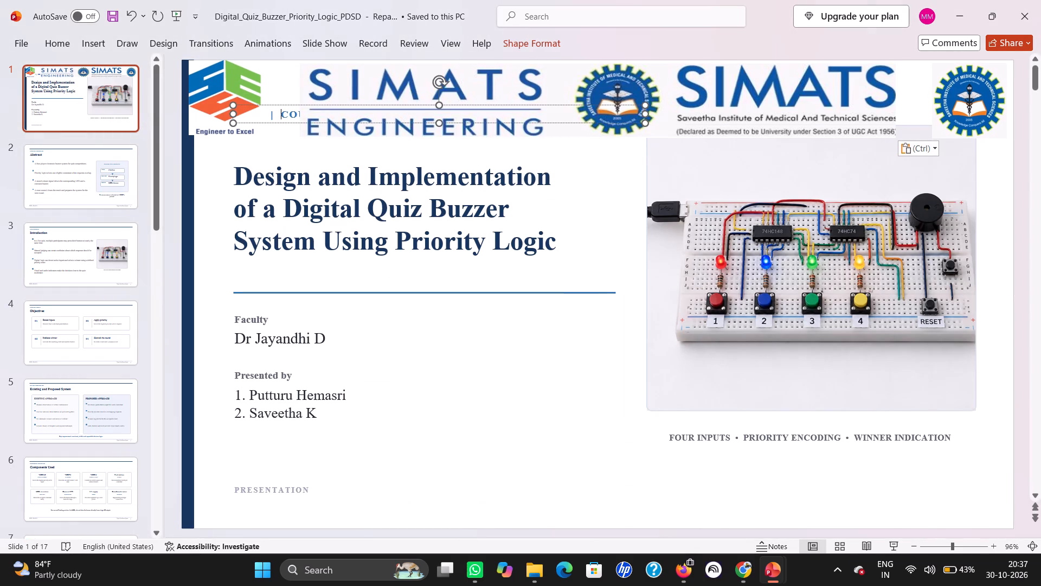
pyautogui.moveTo(289, 123); pyautogui.dragTo(299, 207)
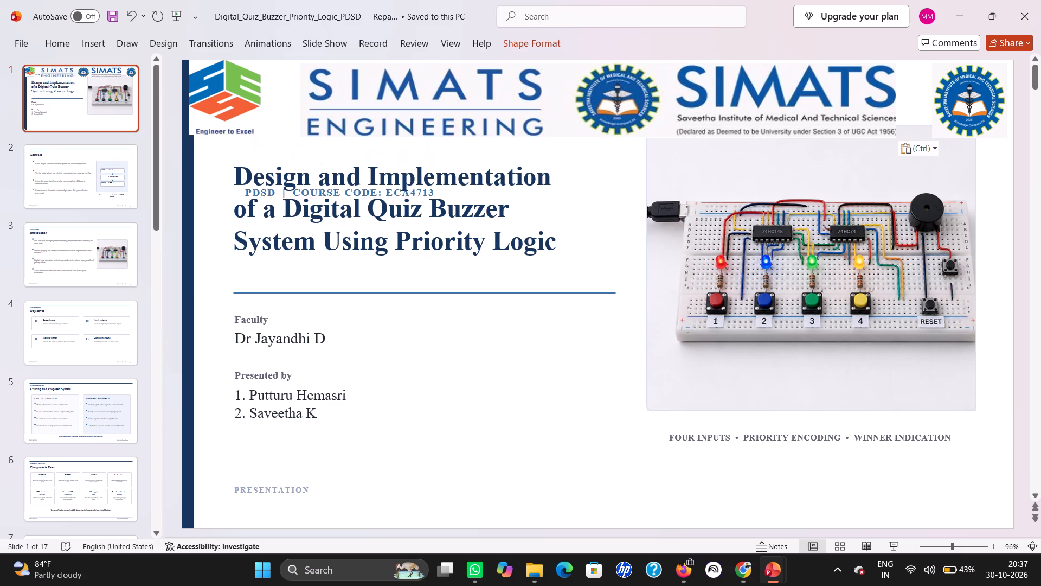
pyautogui.moveTo(299, 207); pyautogui.dragTo(303, 418)
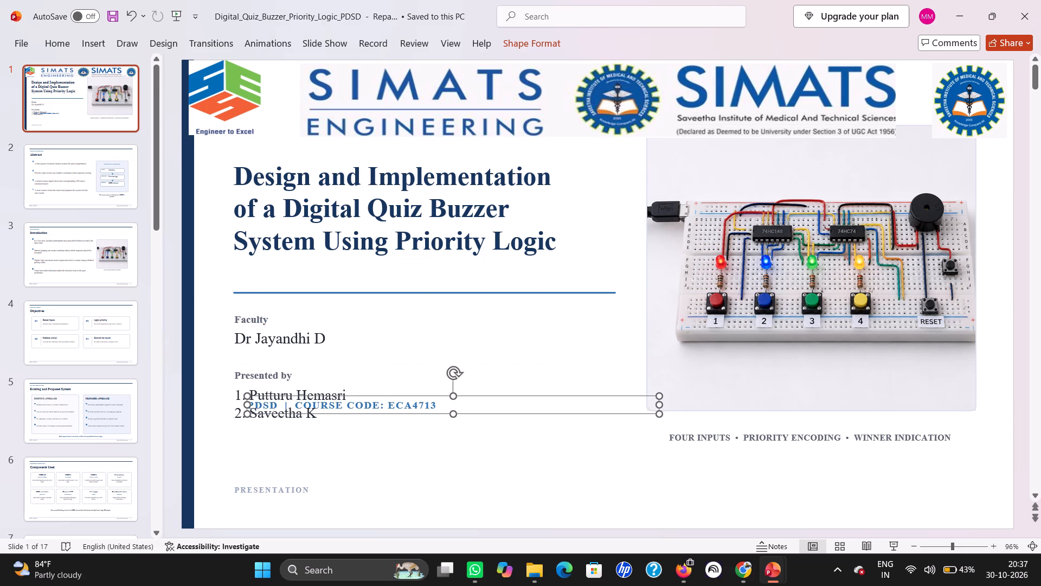
pyautogui.moveTo(335, 413); pyautogui.dragTo(324, 447)
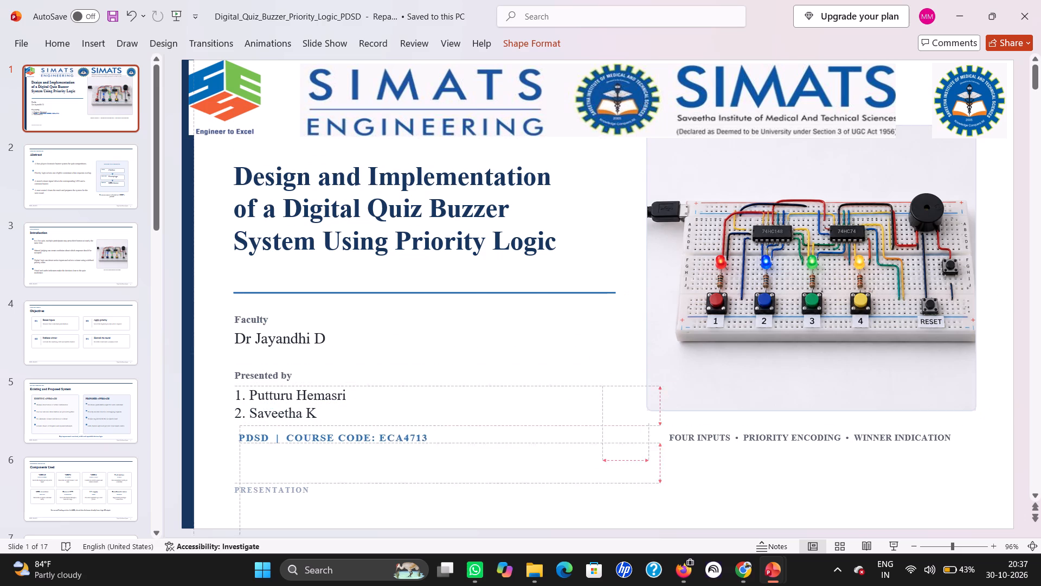
pyautogui.moveTo(324, 447); pyautogui.dragTo(318, 450)
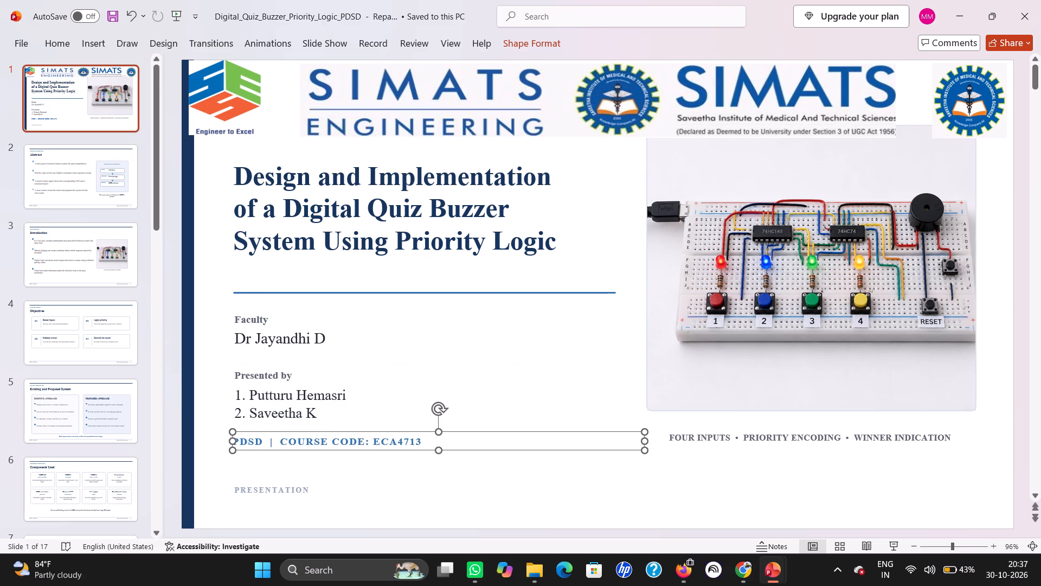
# Switch from the quiz buzzer presentation to another open application window.
pyautogui.hotkey('alt', 'Tab')
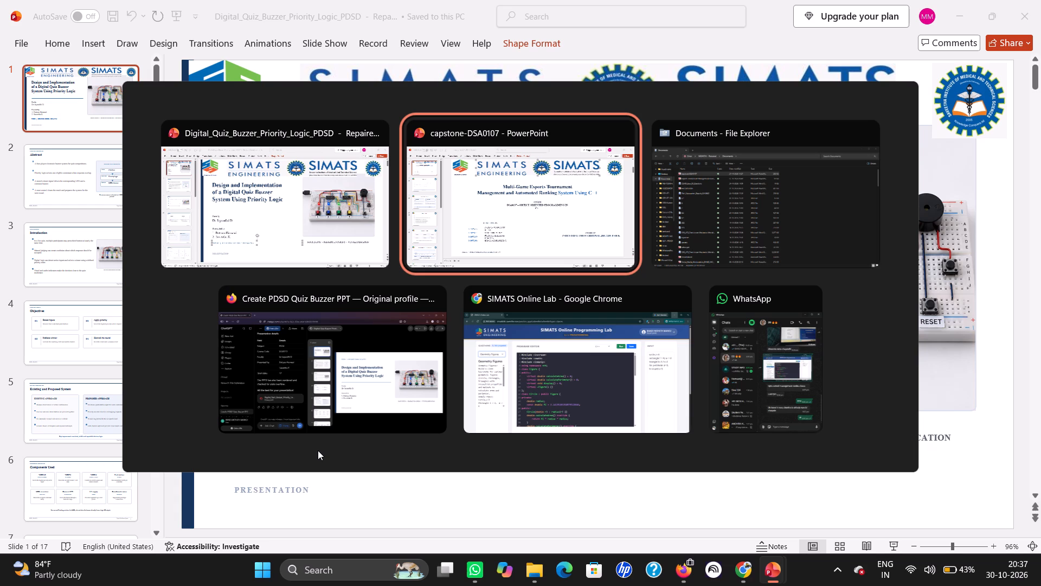
pyautogui.hotkey('alt', 'Tab')
pyautogui.hotkey('alt', 'Tab')
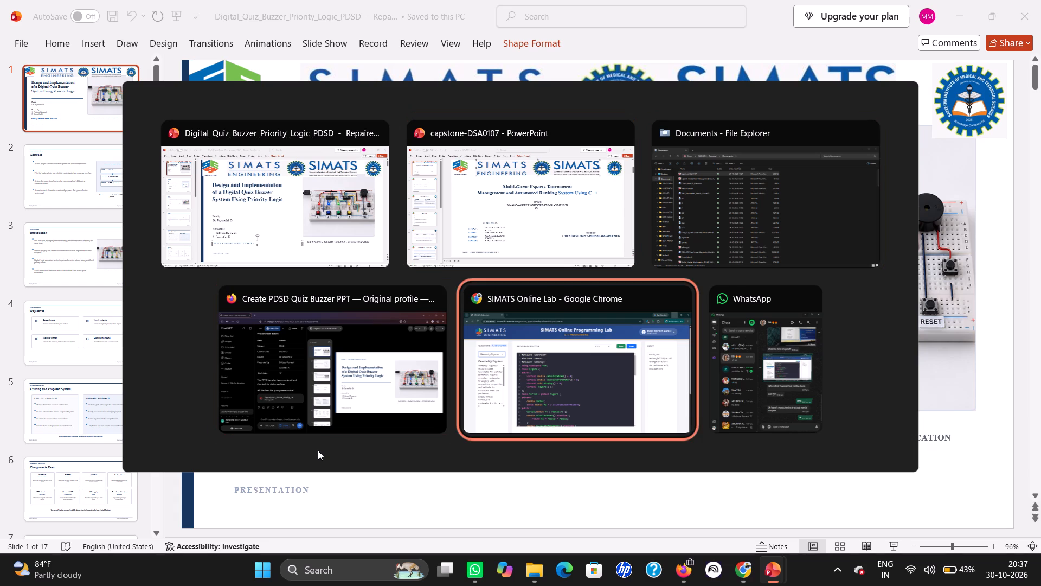
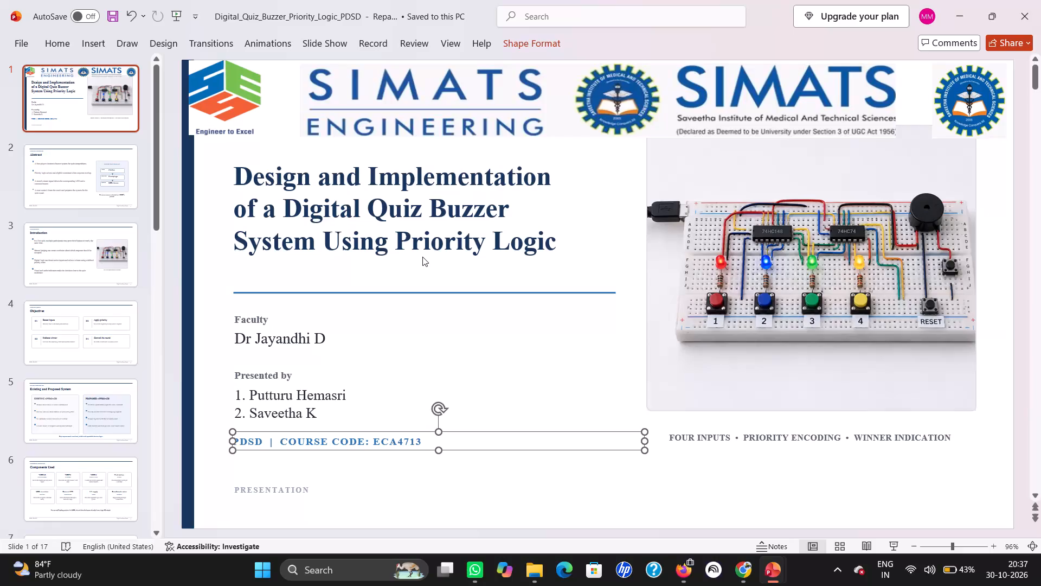
# Delete the breadboard picture and the frame behind it from the title slide.
pyautogui.click(440, 373)
pyautogui.click(706, 339)
pyautogui.press('Delete')
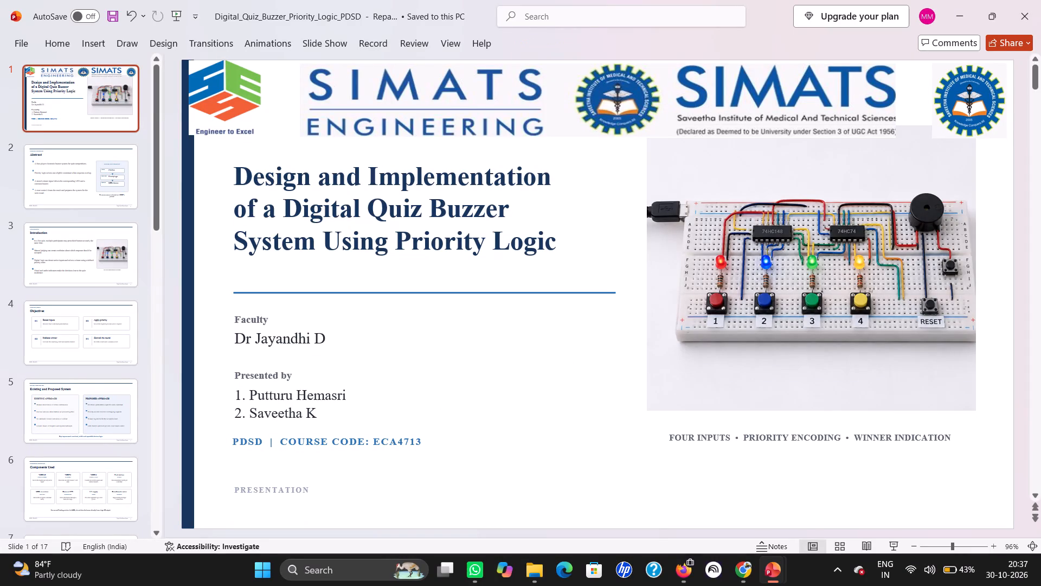
pyautogui.click(838, 290)
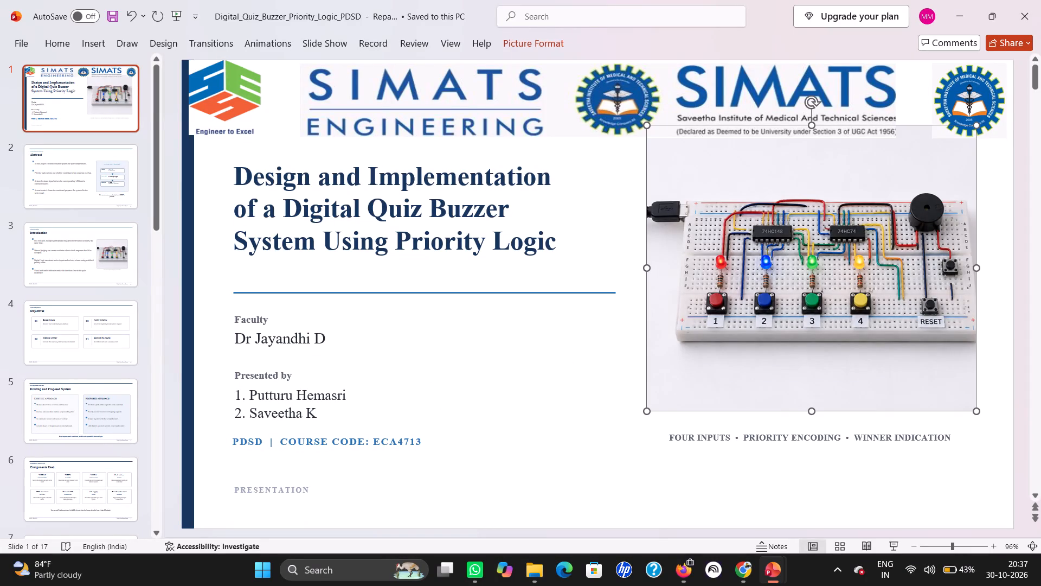
pyautogui.press('Delete')
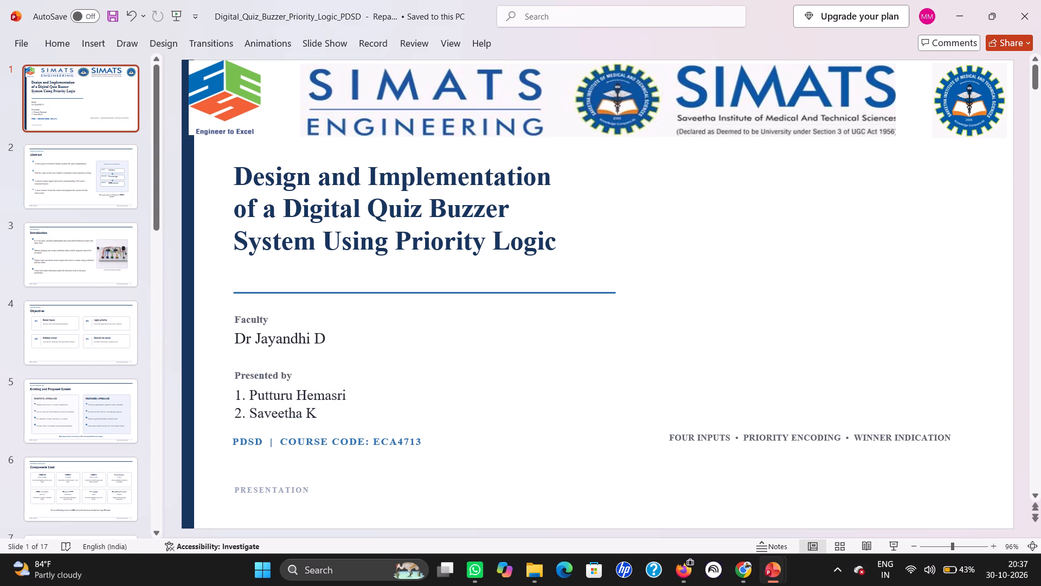
# Widen the title text box into the space freed by the picture and centre the title text.
pyautogui.click(520, 235)
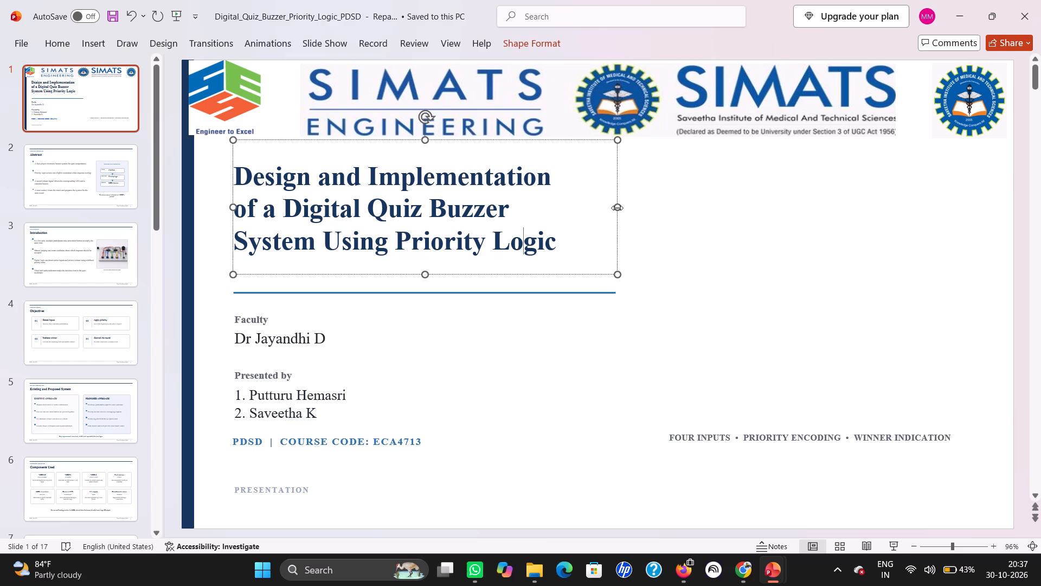
pyautogui.moveTo(617, 208); pyautogui.dragTo(862, 222)
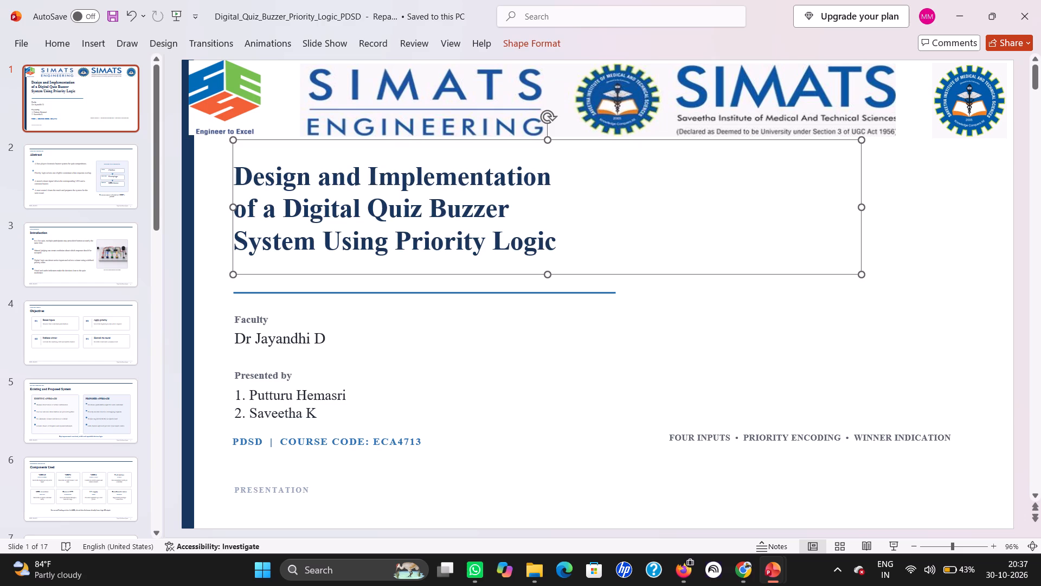
pyautogui.click(476, 186)
pyautogui.moveTo(241, 176); pyautogui.dragTo(543, 264)
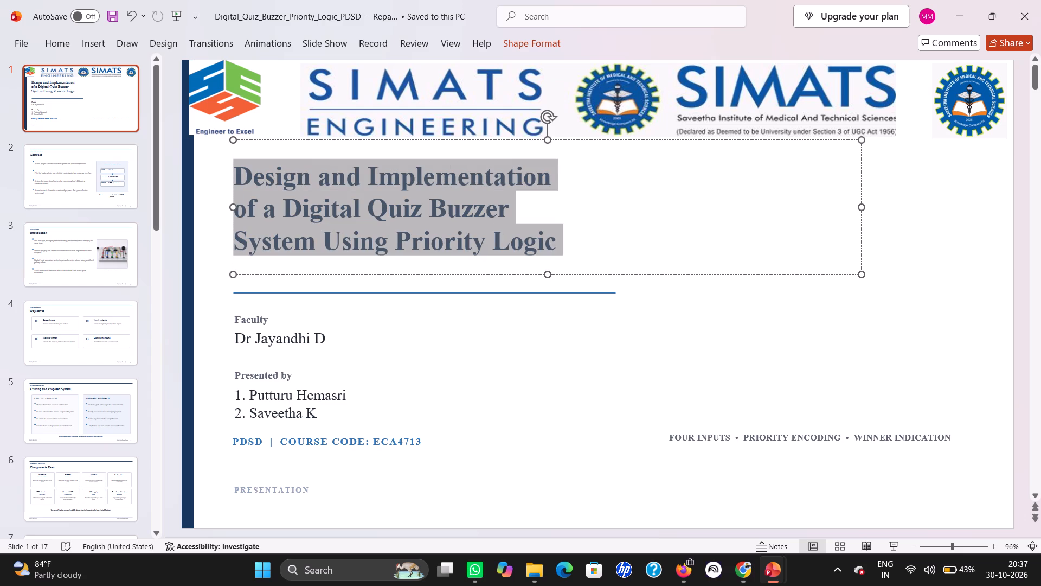
pyautogui.moveTo(543, 264); pyautogui.dragTo(543, 264)
pyautogui.hotkey('ctrl', 'j')
pyautogui.hotkey('ctrl', 'e')
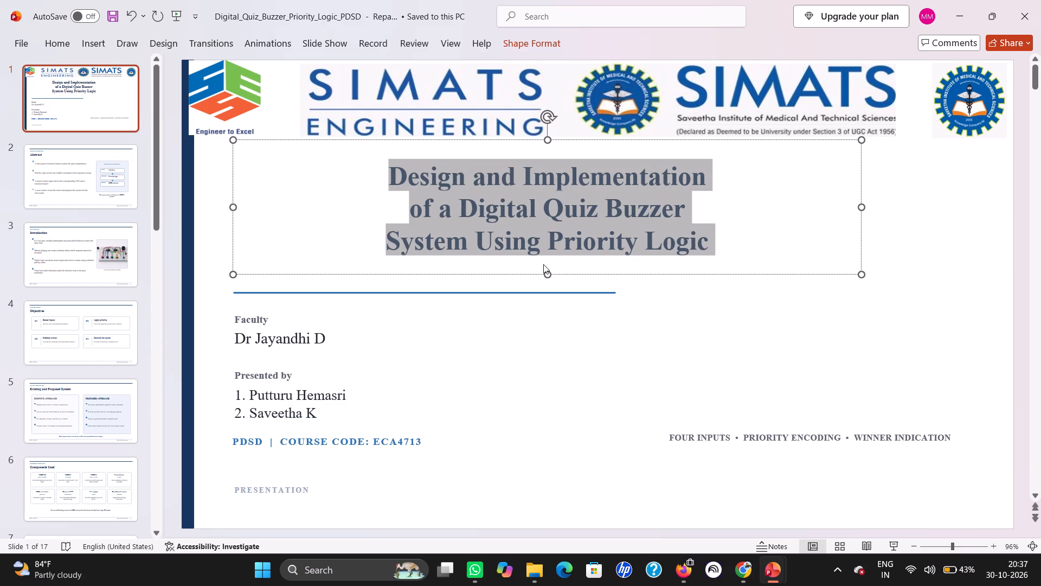
# Join the first two title lines into "Design and Implementation of a Digital Quiz Buzzer", separated by a single space.
pyautogui.click(411, 206)
pyautogui.press('BackSpace')
pyautogui.press('space')
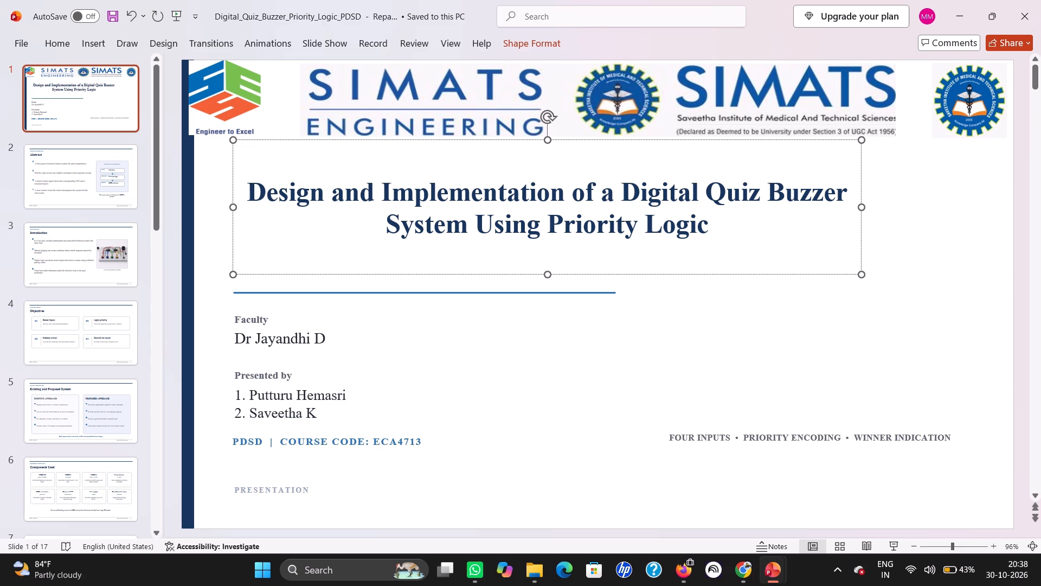
pyautogui.press('BackSpace')
pyautogui.press('space')
# Stretch the title text box from the vertical navy bar to the slide's right edge.
pyautogui.moveTo(860, 207); pyautogui.dragTo(984, 207)
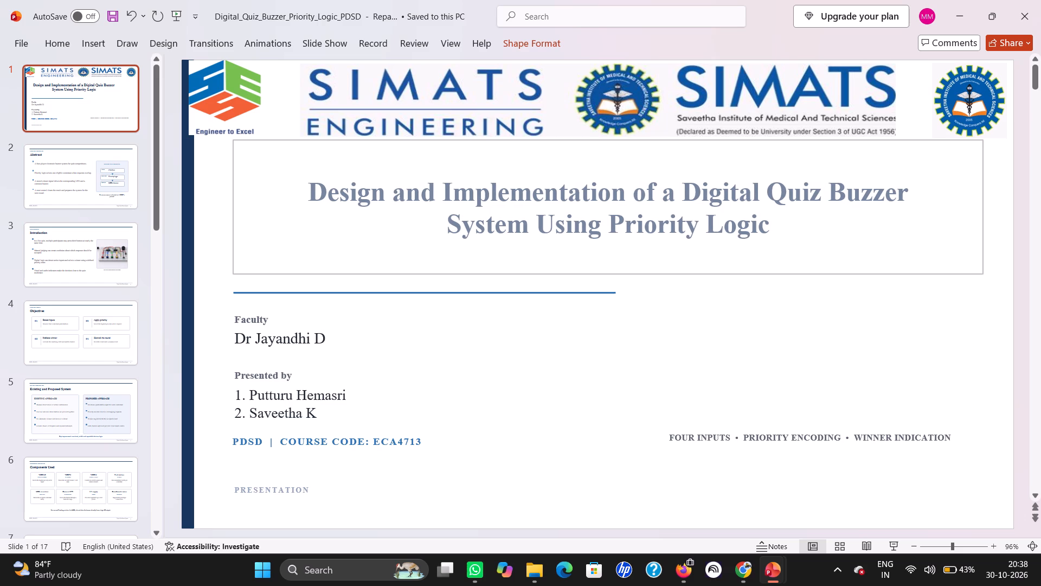
pyautogui.moveTo(984, 207); pyautogui.dragTo(1011, 208)
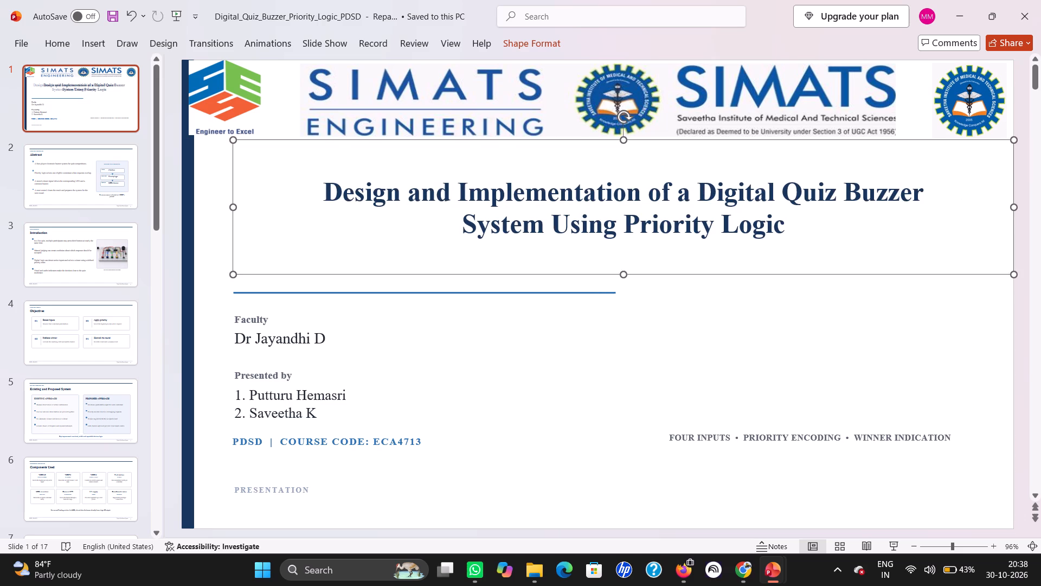
pyautogui.moveTo(234, 206); pyautogui.dragTo(195, 201)
# Delete the vertical navy bar along the slide's left edge.
pyautogui.click(190, 192)
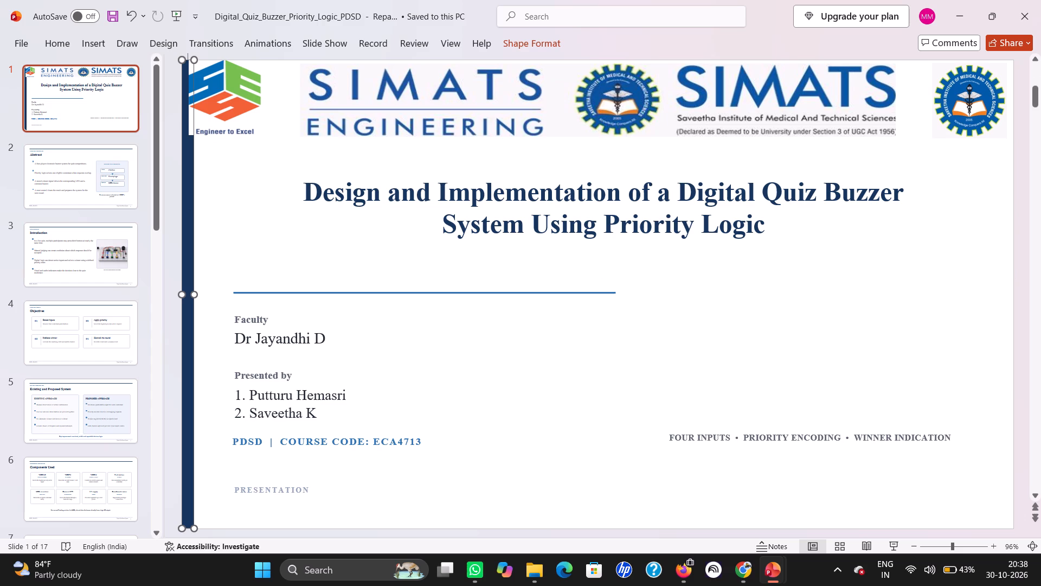
pyautogui.press('Delete')
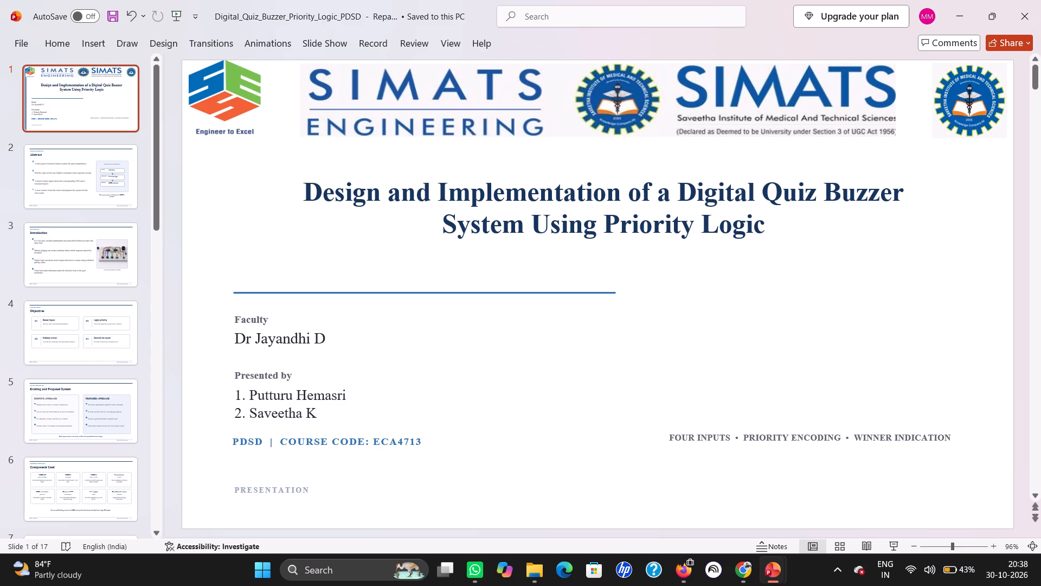
# Extend the title text box to the slide's left edge so it spans the full slide width.
pyautogui.click(326, 198)
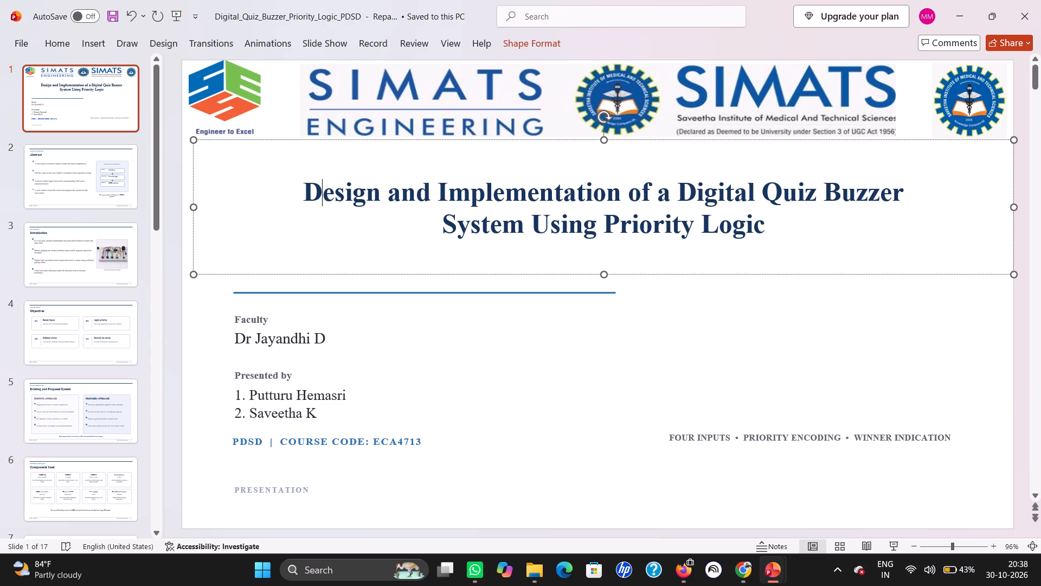
pyautogui.moveTo(194, 206); pyautogui.dragTo(180, 208)
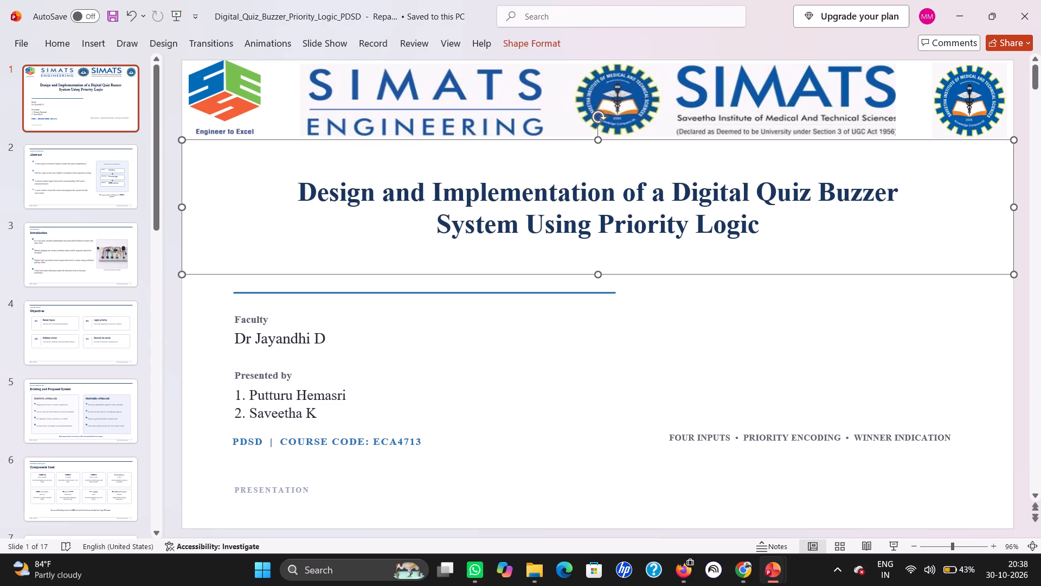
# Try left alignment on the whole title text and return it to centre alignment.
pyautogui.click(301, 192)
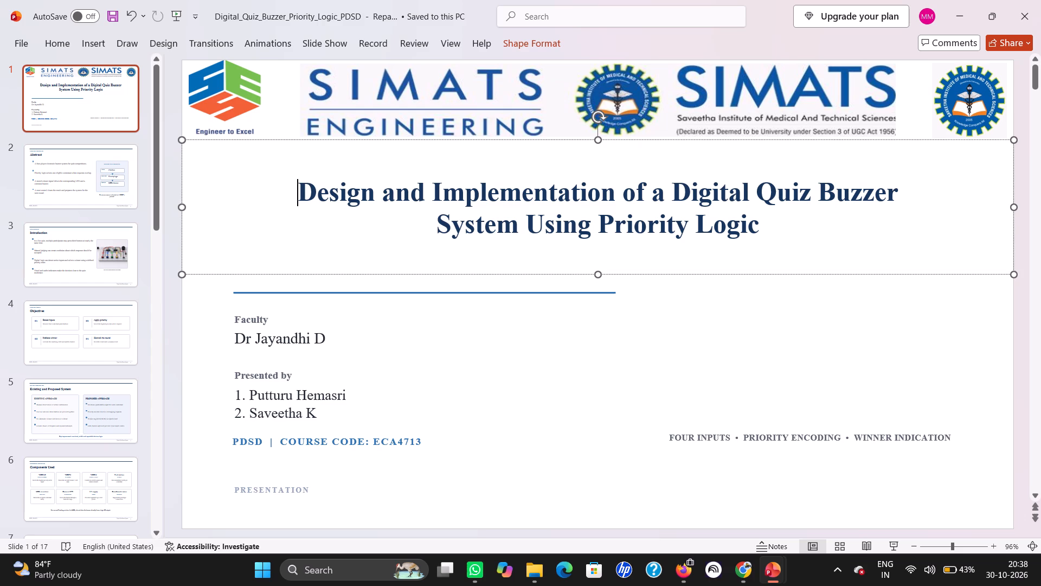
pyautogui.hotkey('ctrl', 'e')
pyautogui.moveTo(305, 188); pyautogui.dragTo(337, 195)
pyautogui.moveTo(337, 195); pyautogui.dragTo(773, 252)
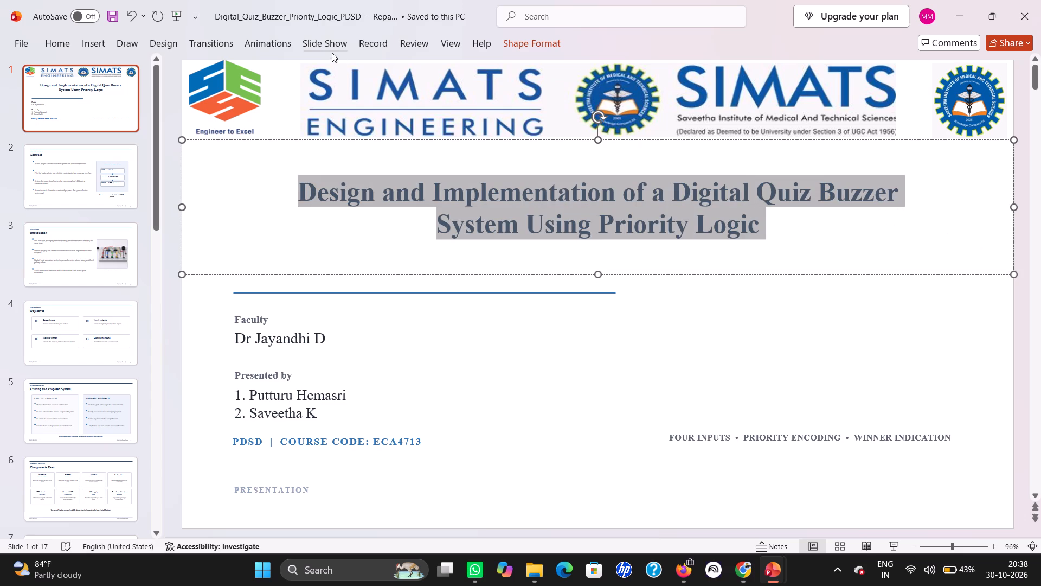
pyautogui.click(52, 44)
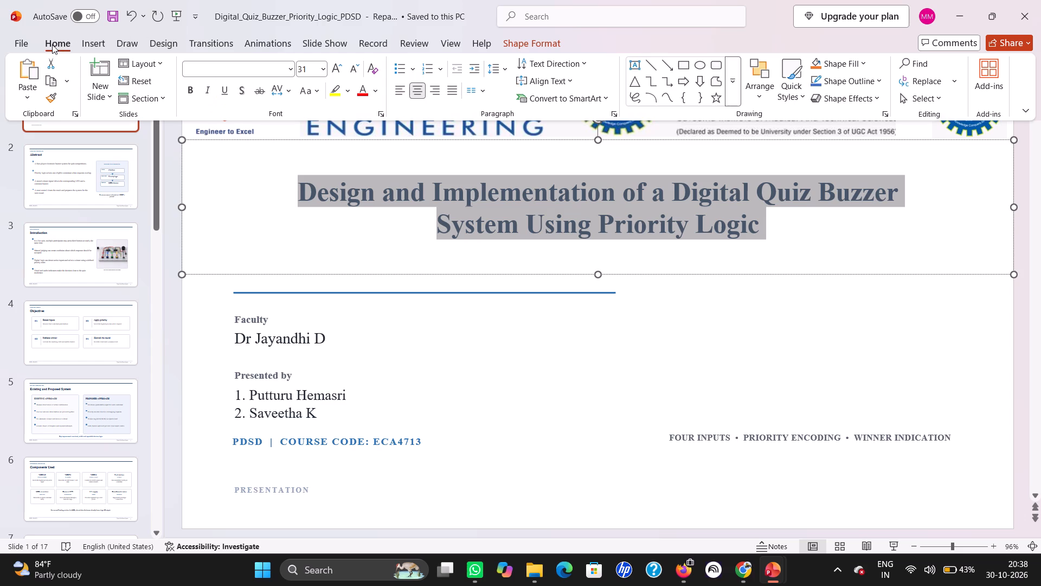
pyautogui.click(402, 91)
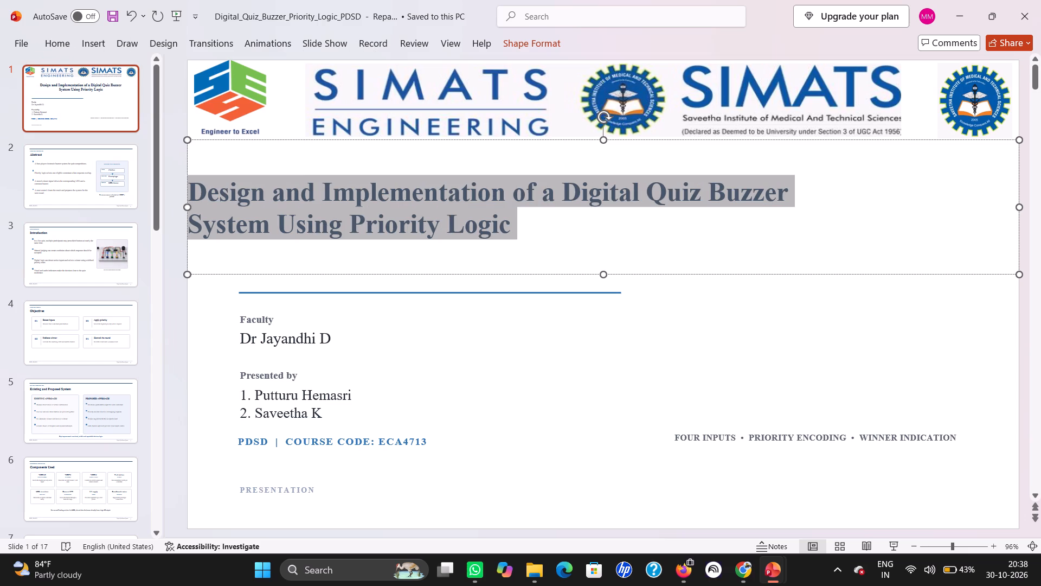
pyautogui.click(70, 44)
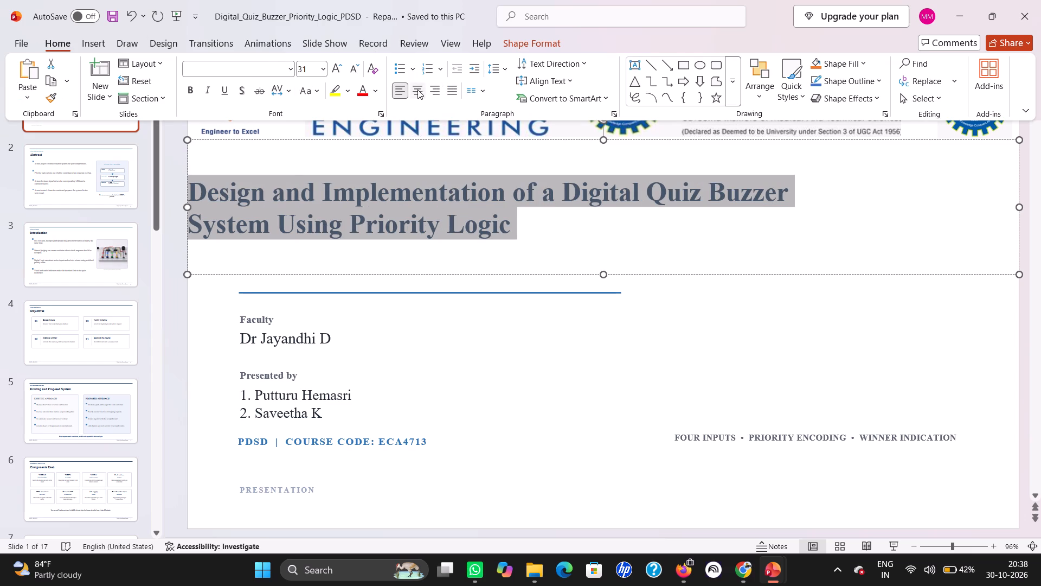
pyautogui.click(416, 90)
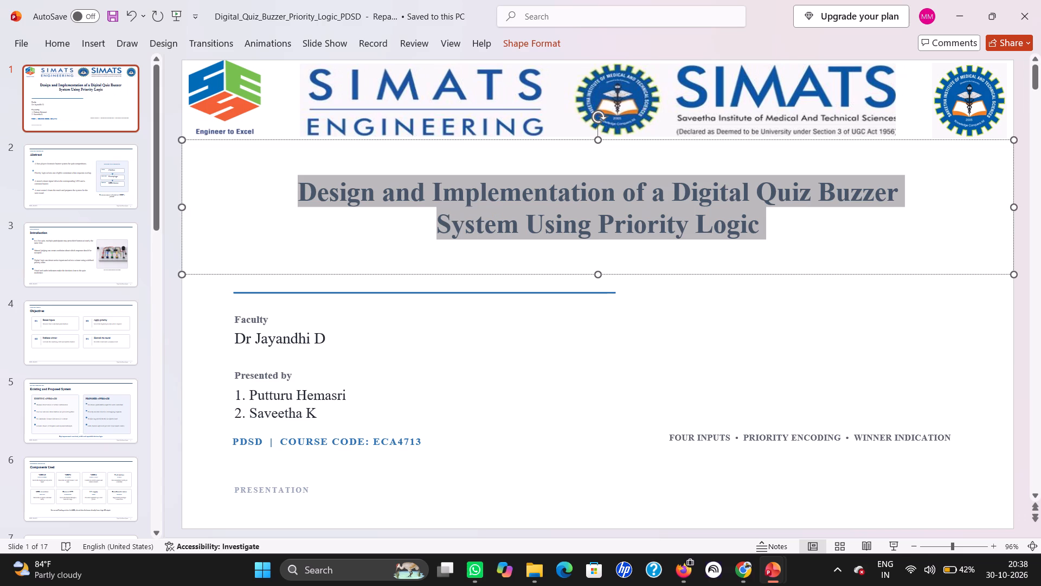
# Extend the blue horizontal line below the title toward the slide's right margin, keeping it level.
pyautogui.click(510, 338)
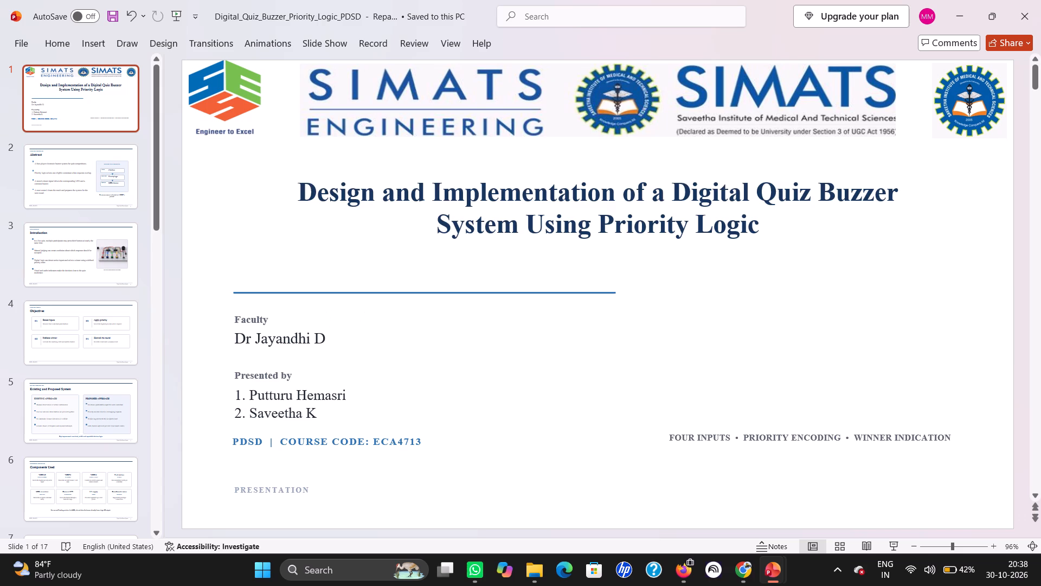
pyautogui.click(428, 292)
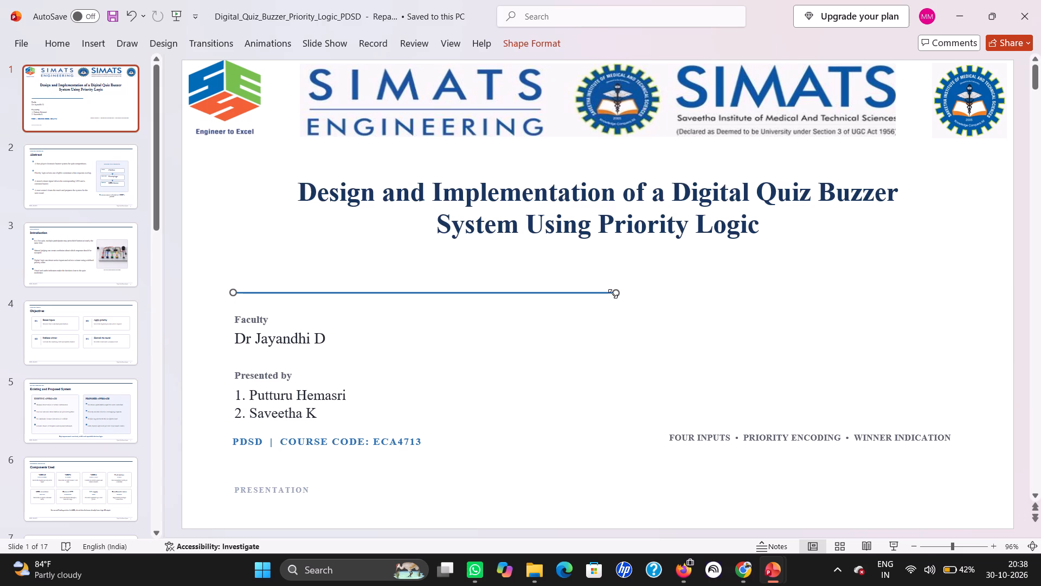
pyautogui.moveTo(614, 294); pyautogui.dragTo(774, 301)
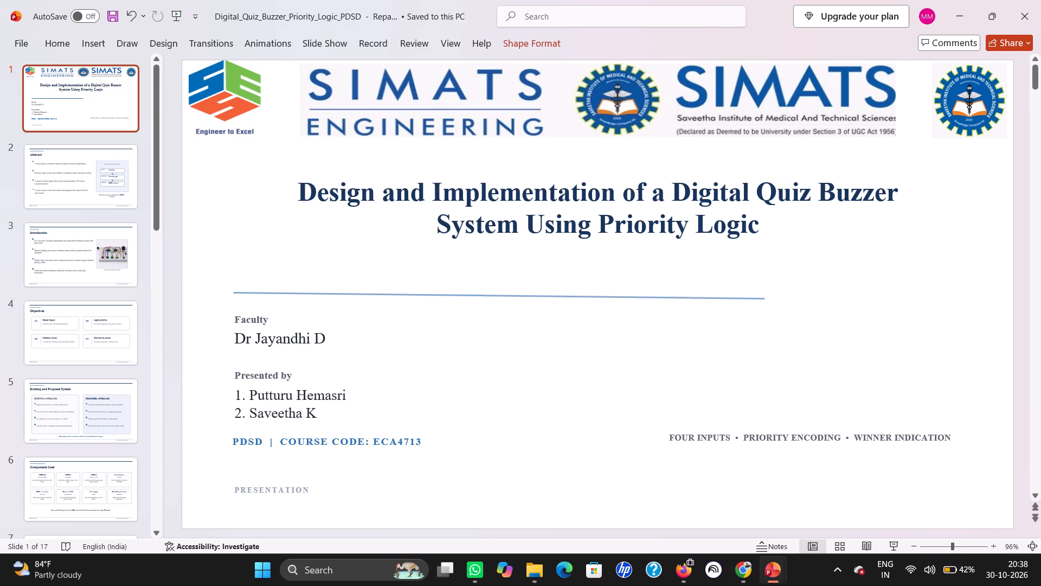
pyautogui.moveTo(774, 301); pyautogui.dragTo(974, 292)
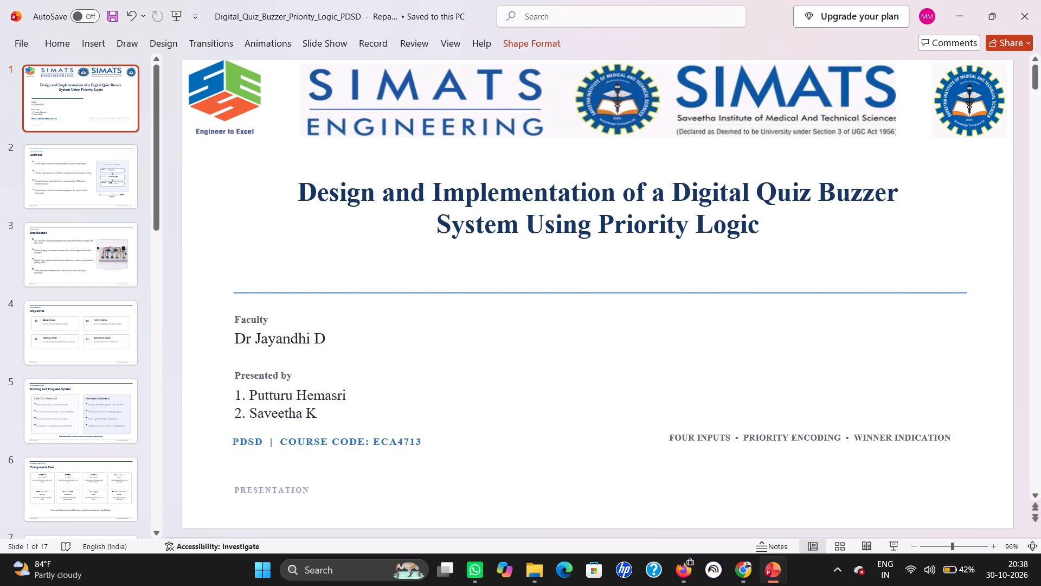
pyautogui.moveTo(974, 292); pyautogui.dragTo(989, 296)
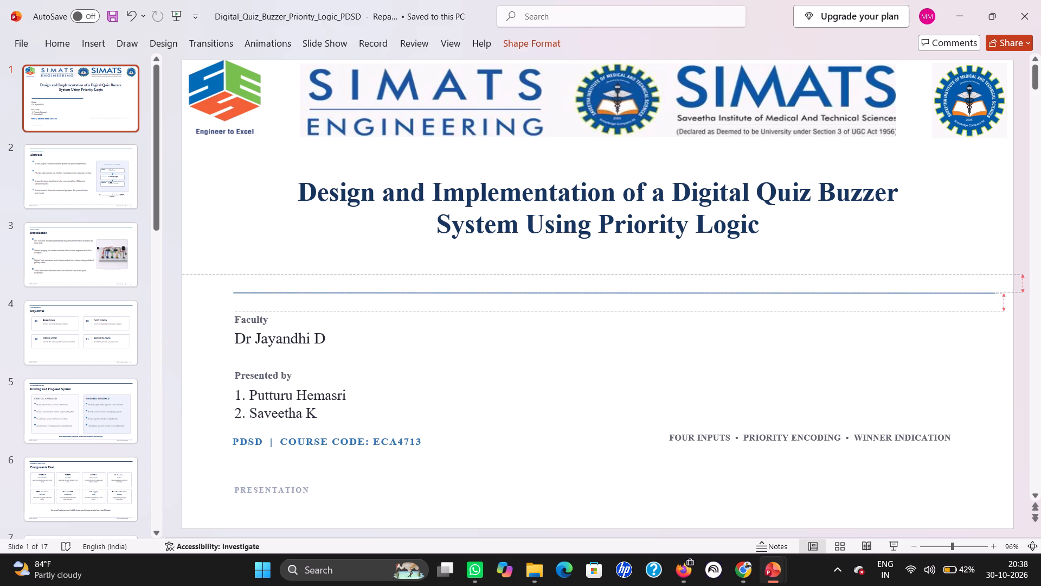
pyautogui.moveTo(989, 296); pyautogui.dragTo(972, 296)
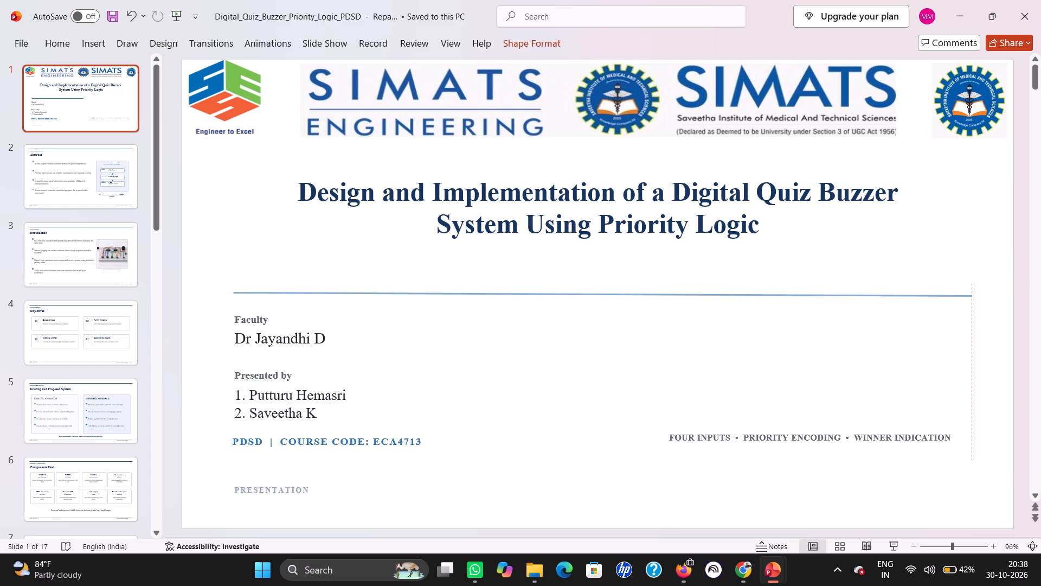
pyautogui.moveTo(972, 296); pyautogui.dragTo(957, 297)
pyautogui.moveTo(957, 297); pyautogui.dragTo(950, 291)
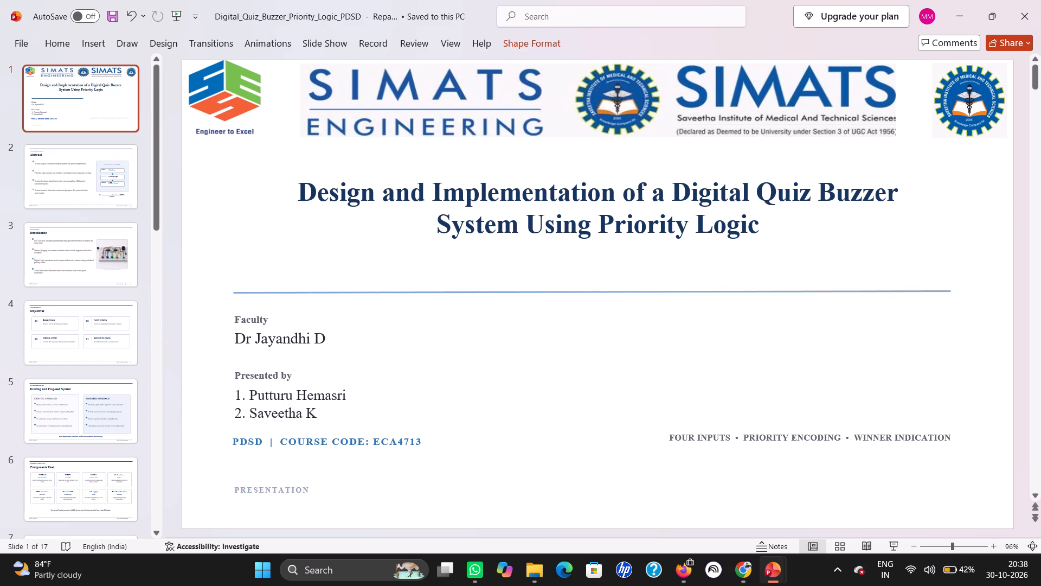
pyautogui.moveTo(950, 291); pyautogui.dragTo(952, 294)
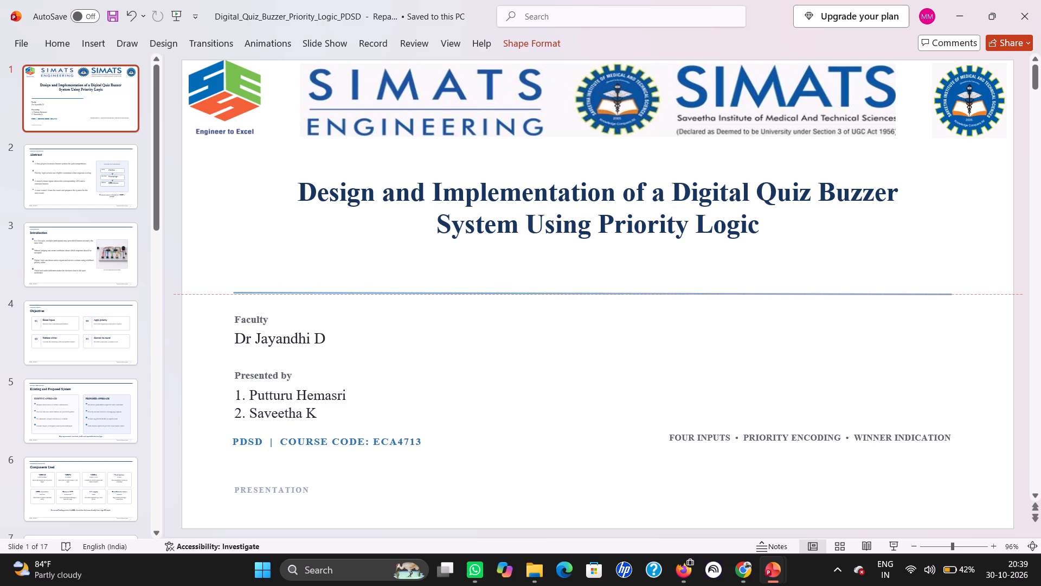
pyautogui.moveTo(952, 294); pyautogui.dragTo(962, 292)
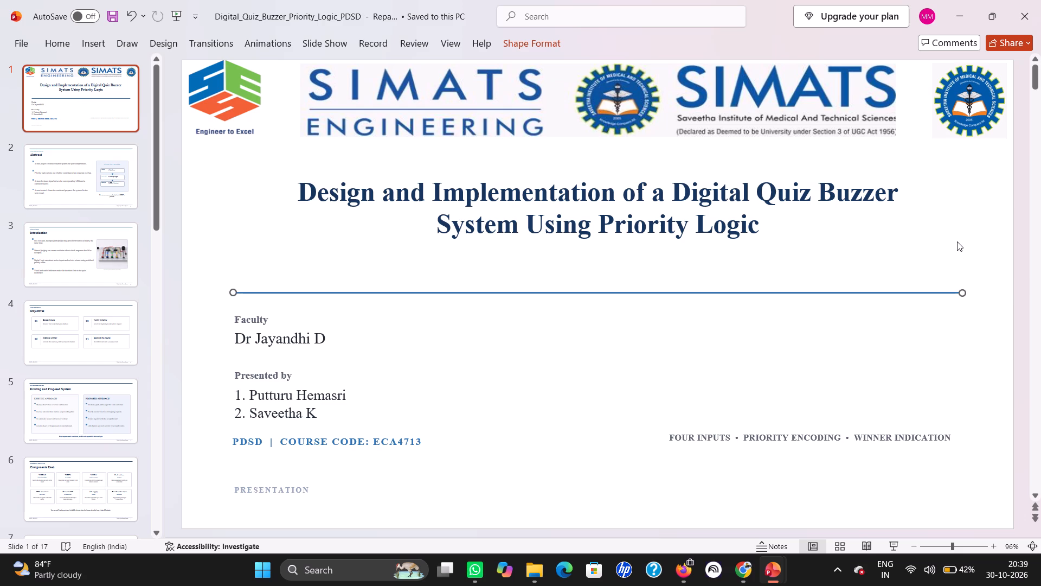
pyautogui.click(957, 241)
# Move the Faculty label and the faculty name together to the slide's right half, below the blue line.
pyautogui.moveTo(176, 305); pyautogui.dragTo(634, 368)
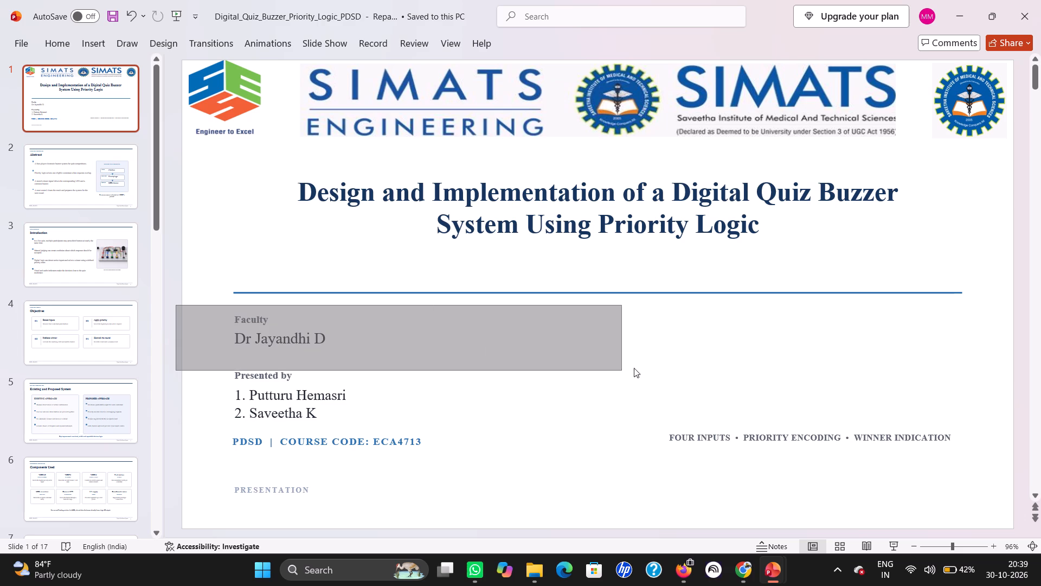
pyautogui.moveTo(634, 368); pyautogui.dragTo(723, 366)
pyautogui.moveTo(529, 329); pyautogui.dragTo(870, 326)
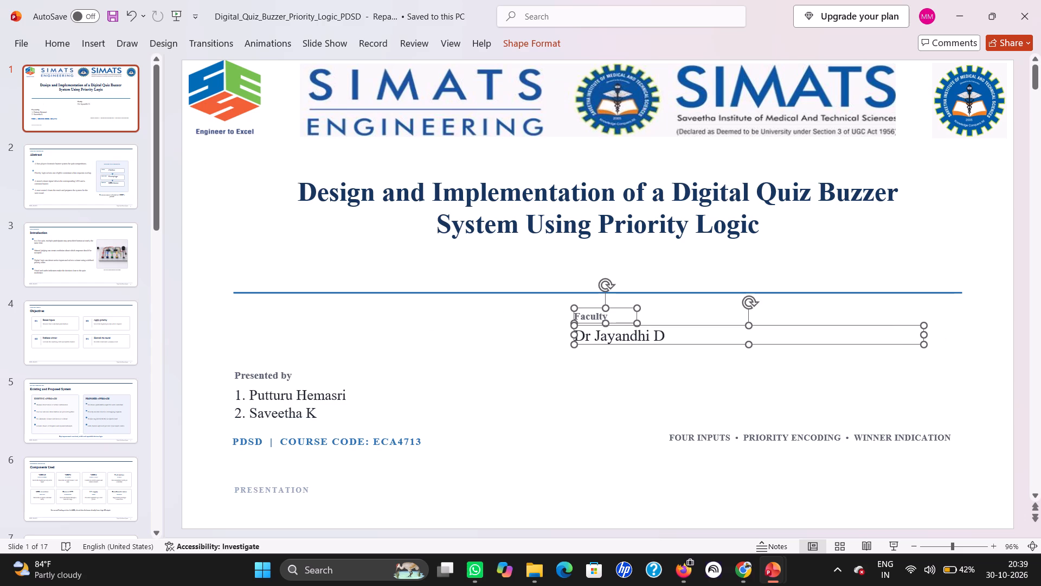
pyautogui.moveTo(849, 324); pyautogui.dragTo(1008, 317)
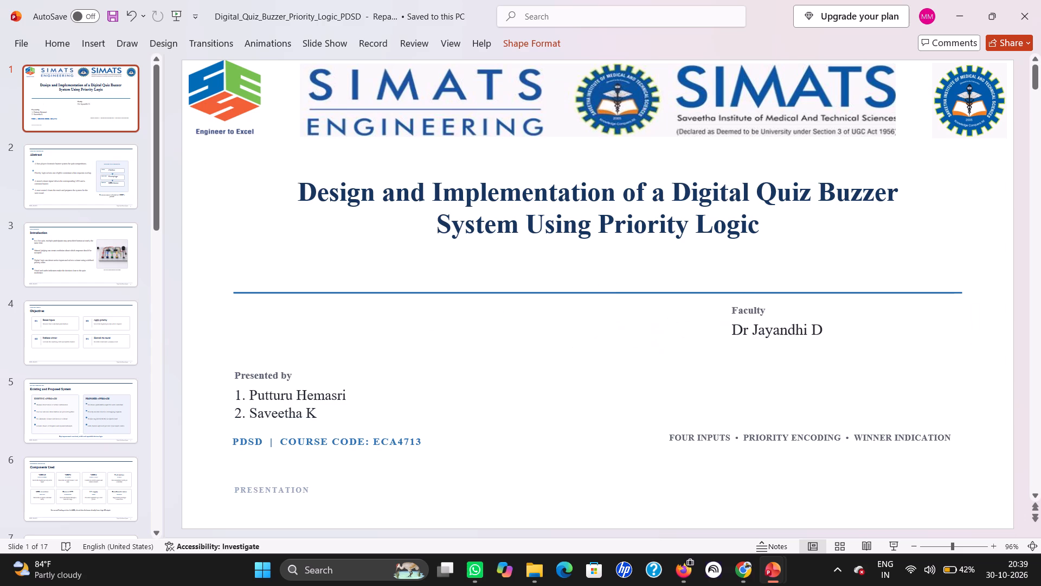
pyautogui.moveTo(1008, 317); pyautogui.dragTo(1040, 339)
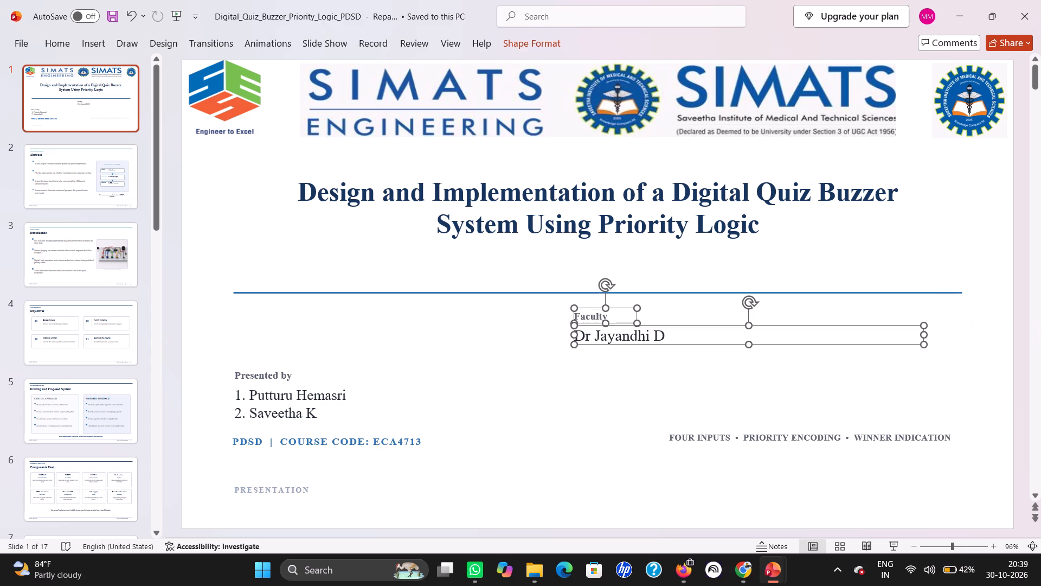
pyautogui.moveTo(830, 326); pyautogui.dragTo(860, 336)
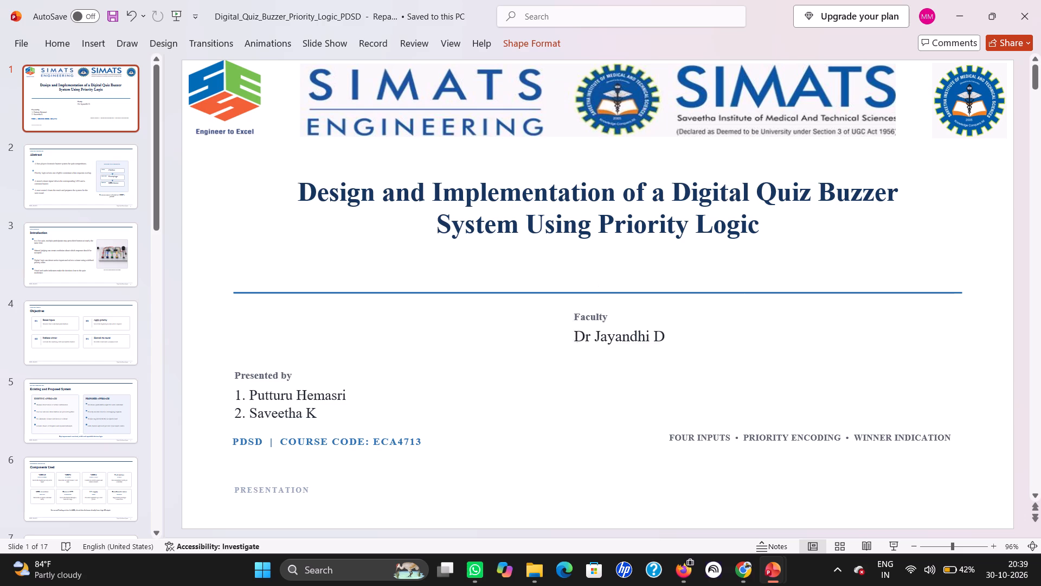
pyautogui.moveTo(860, 336); pyautogui.dragTo(926, 342)
pyautogui.click(926, 342)
pyautogui.moveTo(926, 342); pyautogui.dragTo(961, 343)
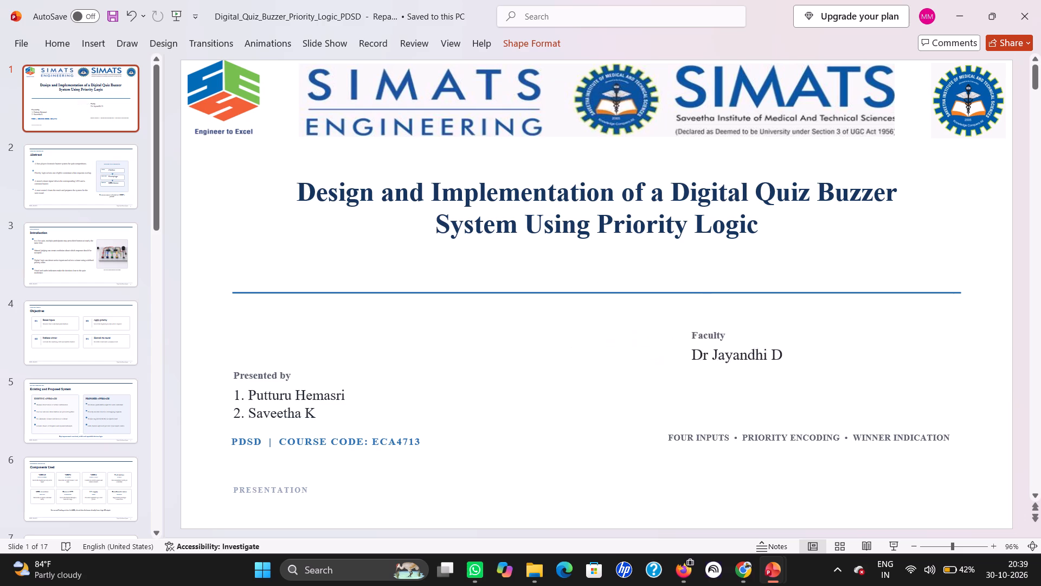
pyautogui.moveTo(961, 343); pyautogui.dragTo(967, 342)
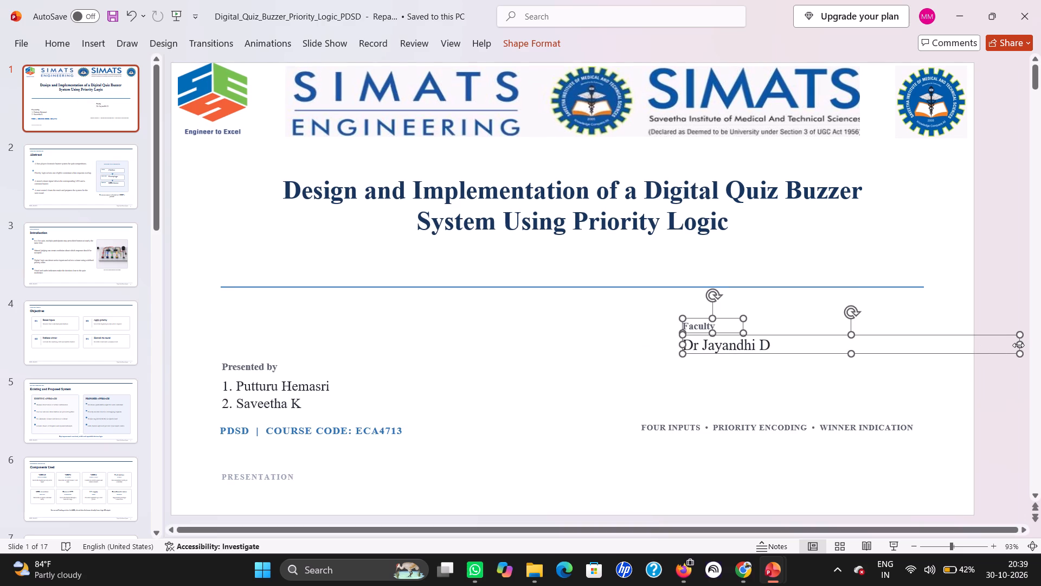
# Narrow the Faculty label and name text boxes so they stay within the slide, fitting the name box closer to its text.
pyautogui.moveTo(1017, 346); pyautogui.dragTo(849, 367)
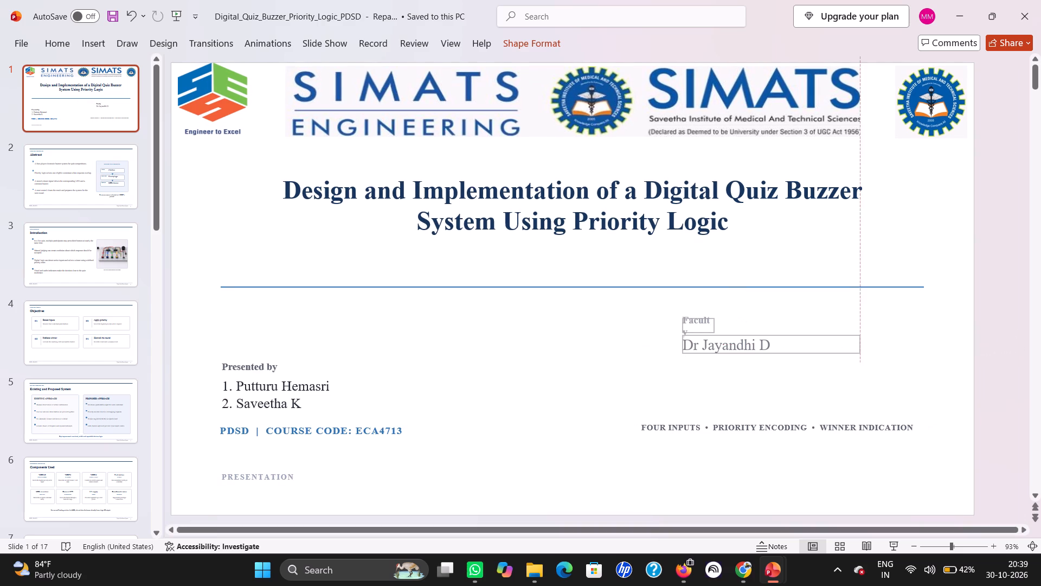
pyautogui.moveTo(849, 367); pyautogui.dragTo(910, 358)
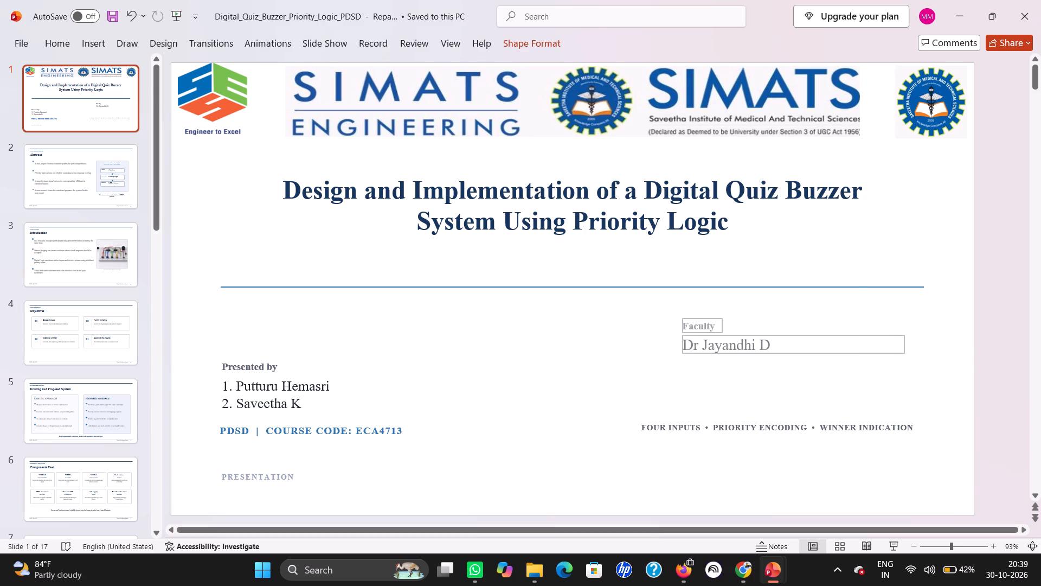
pyautogui.moveTo(910, 358); pyautogui.dragTo(933, 352)
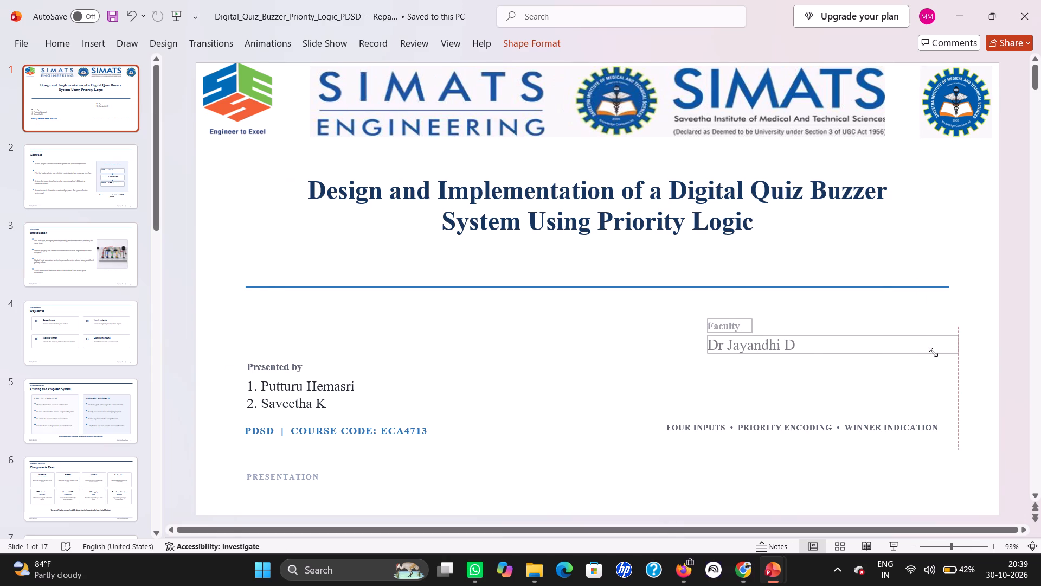
pyautogui.click(889, 314)
pyautogui.click(772, 347)
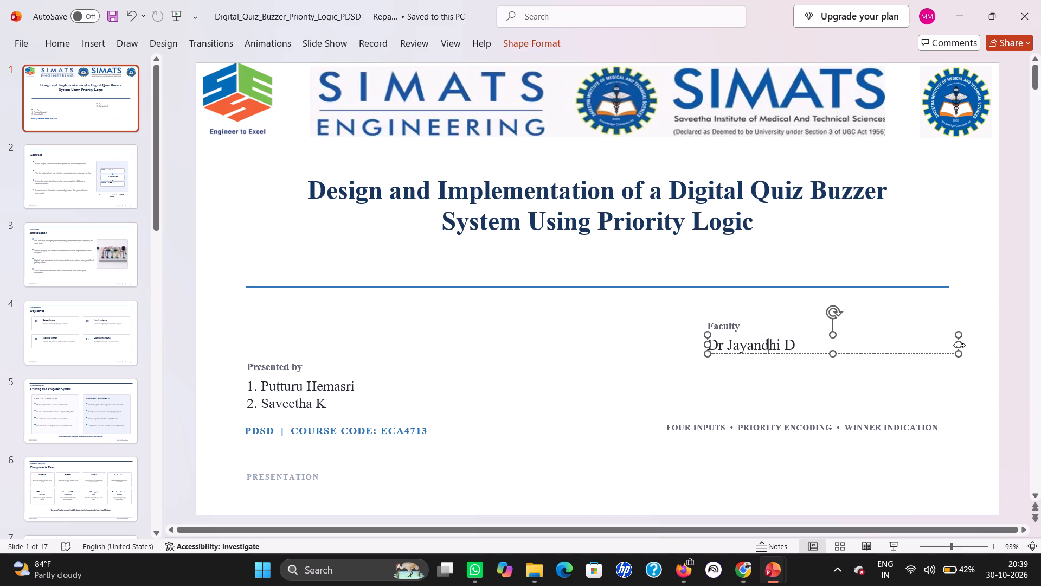
pyautogui.moveTo(959, 345); pyautogui.dragTo(836, 348)
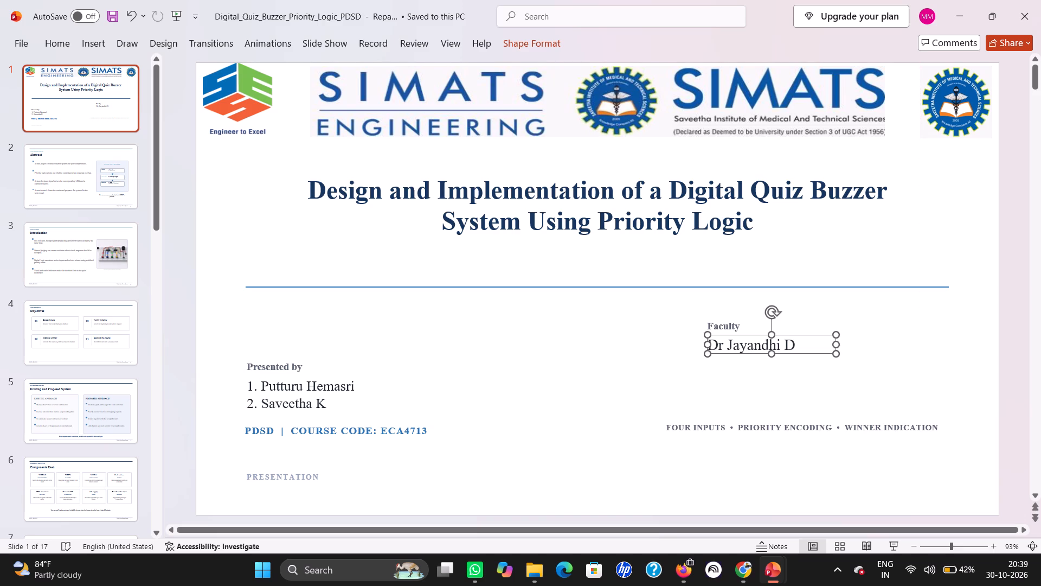
pyautogui.click(520, 301)
# Move the Faculty label and name together farther right and slightly lower, under the right part of the blue line.
pyautogui.moveTo(519, 308); pyautogui.dragTo(780, 330)
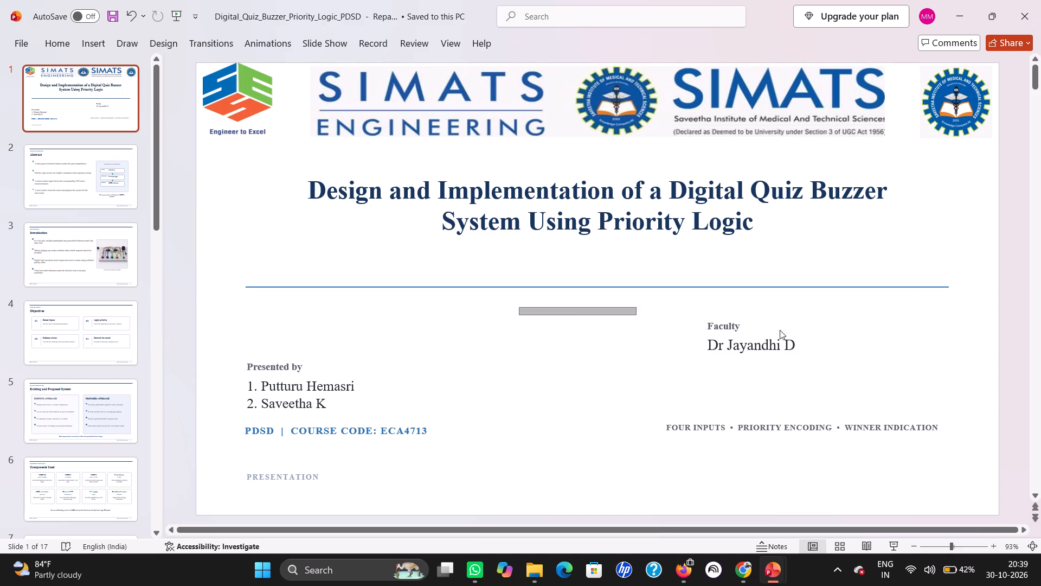
pyautogui.moveTo(780, 330); pyautogui.dragTo(892, 400)
pyautogui.moveTo(817, 354); pyautogui.dragTo(897, 368)
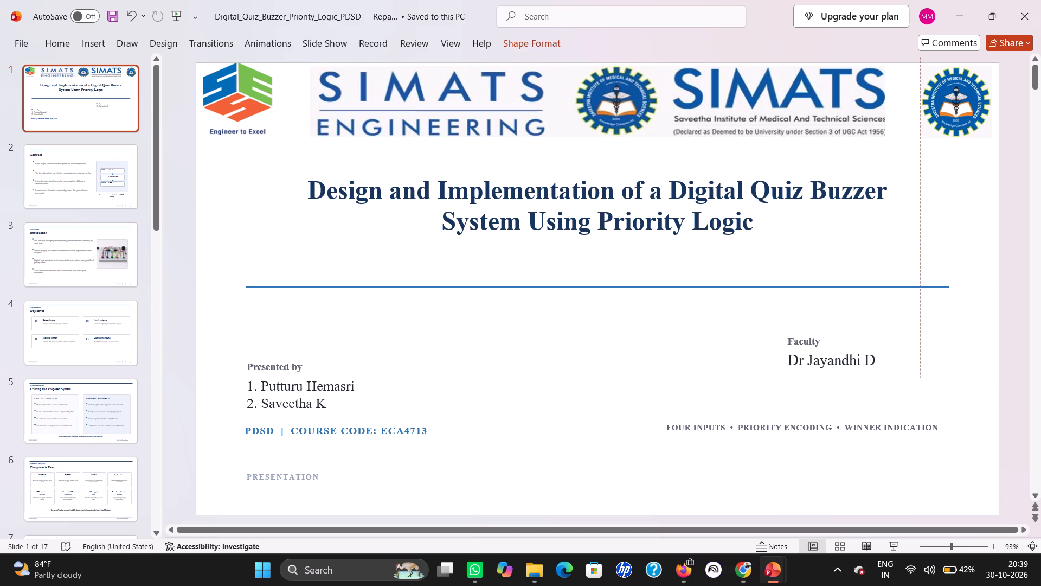
pyautogui.moveTo(897, 368); pyautogui.dragTo(889, 367)
pyautogui.click(619, 400)
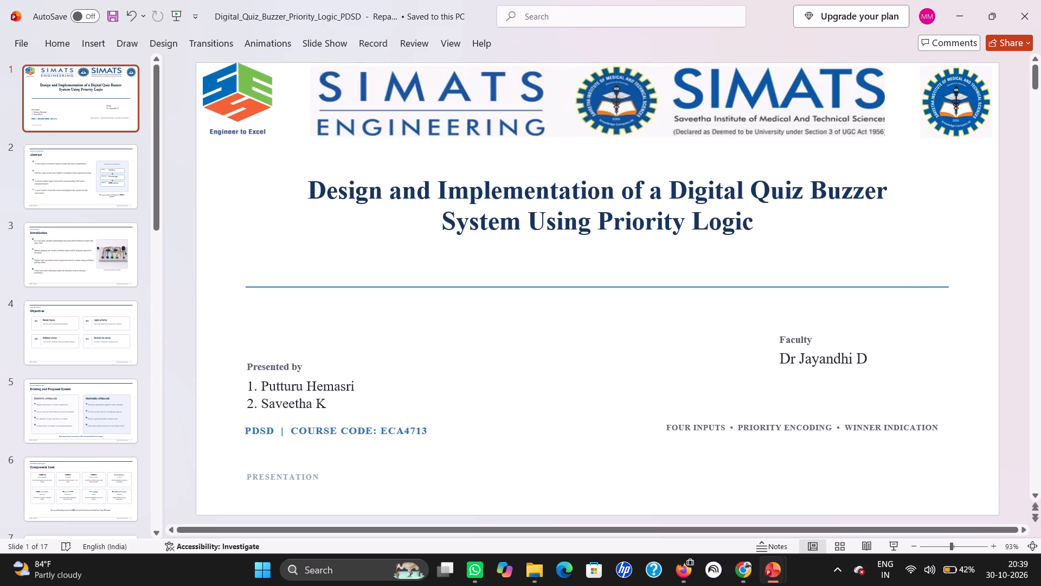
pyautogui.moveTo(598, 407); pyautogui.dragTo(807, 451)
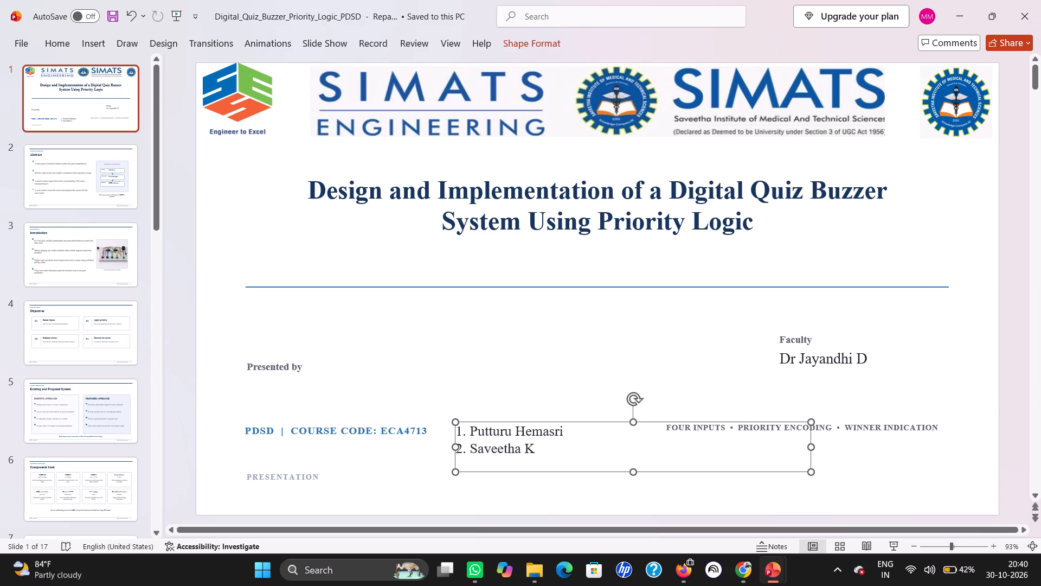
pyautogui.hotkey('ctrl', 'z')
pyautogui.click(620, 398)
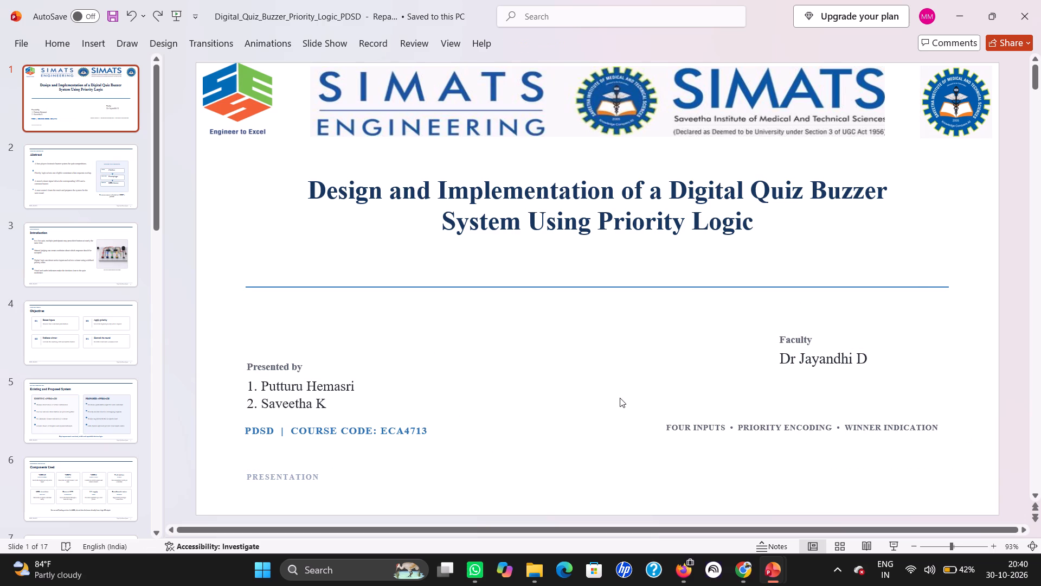
# Delete the "Four Inputs • Priority Encoding • Winner Indication" tagline from the title slide.
pyautogui.moveTo(647, 389); pyautogui.dragTo(974, 466)
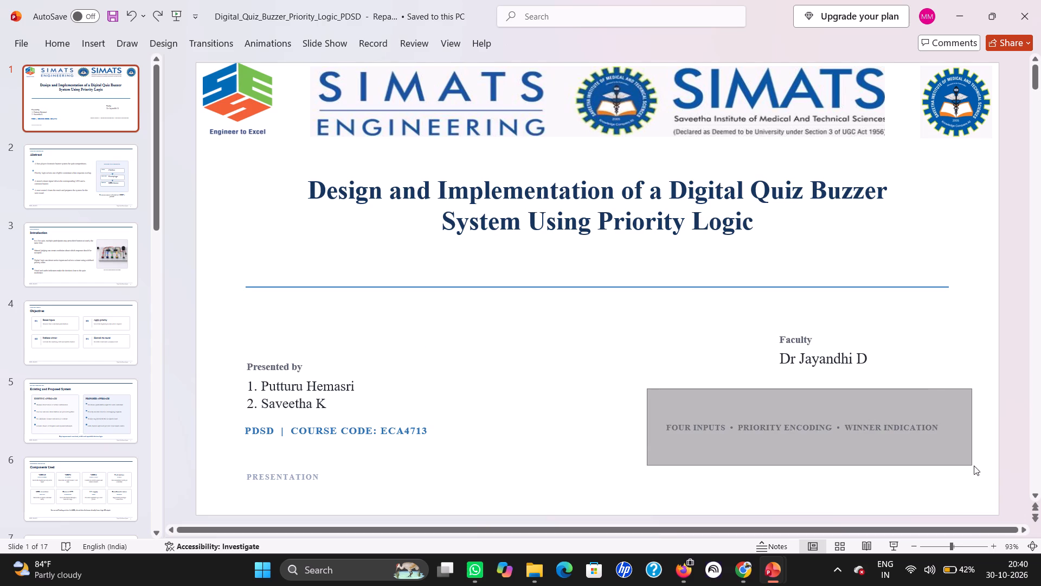
pyautogui.moveTo(974, 466); pyautogui.dragTo(997, 466)
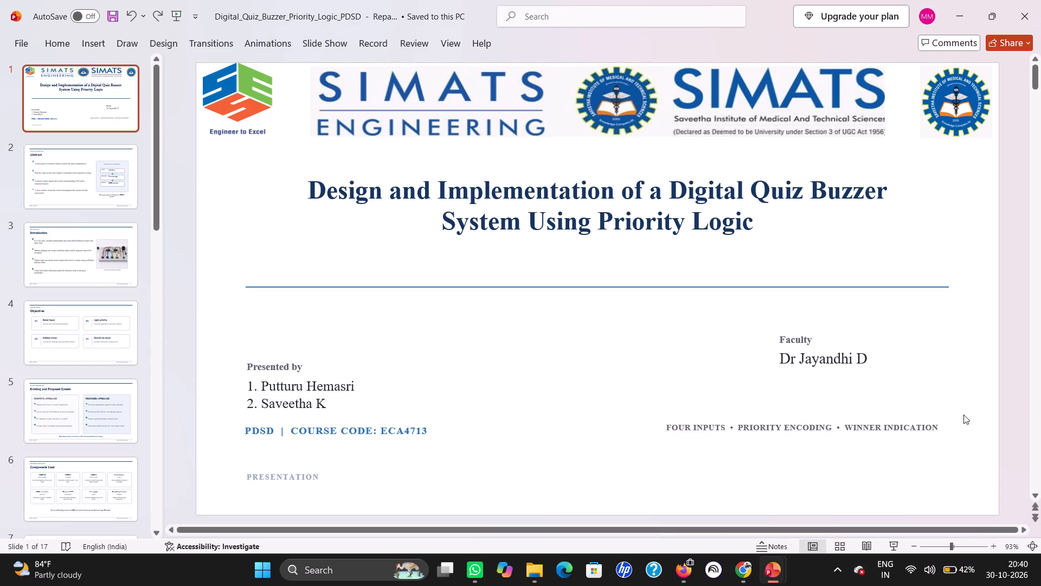
pyautogui.moveTo(963, 415); pyautogui.dragTo(522, 456)
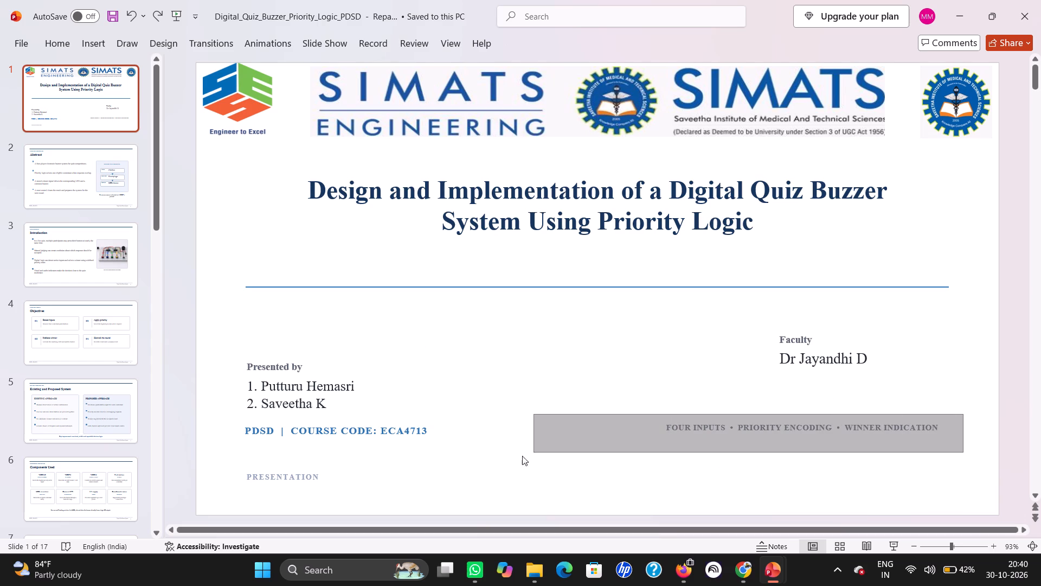
pyautogui.moveTo(522, 456); pyautogui.dragTo(475, 475)
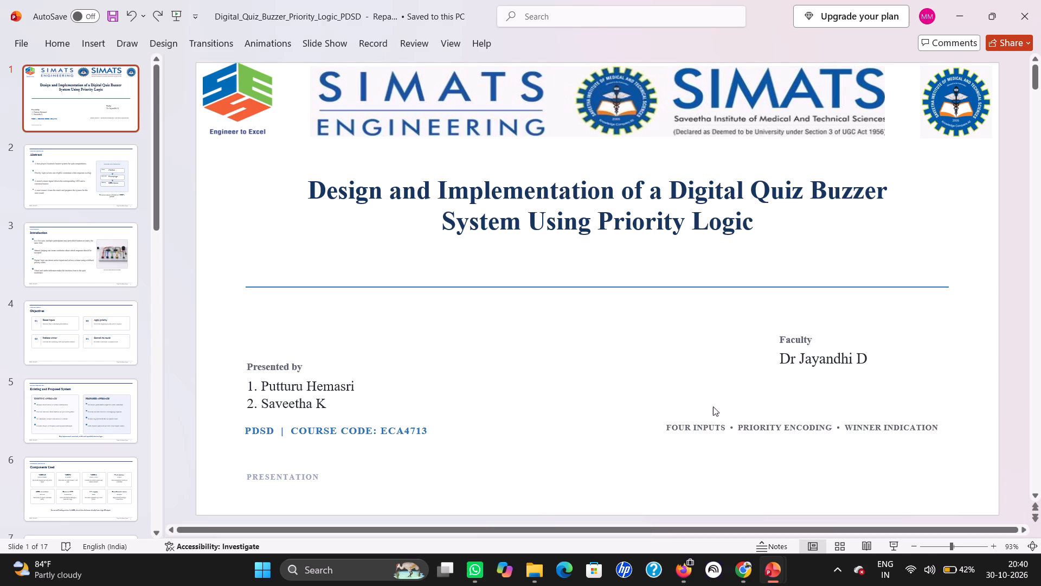
pyautogui.click(696, 427)
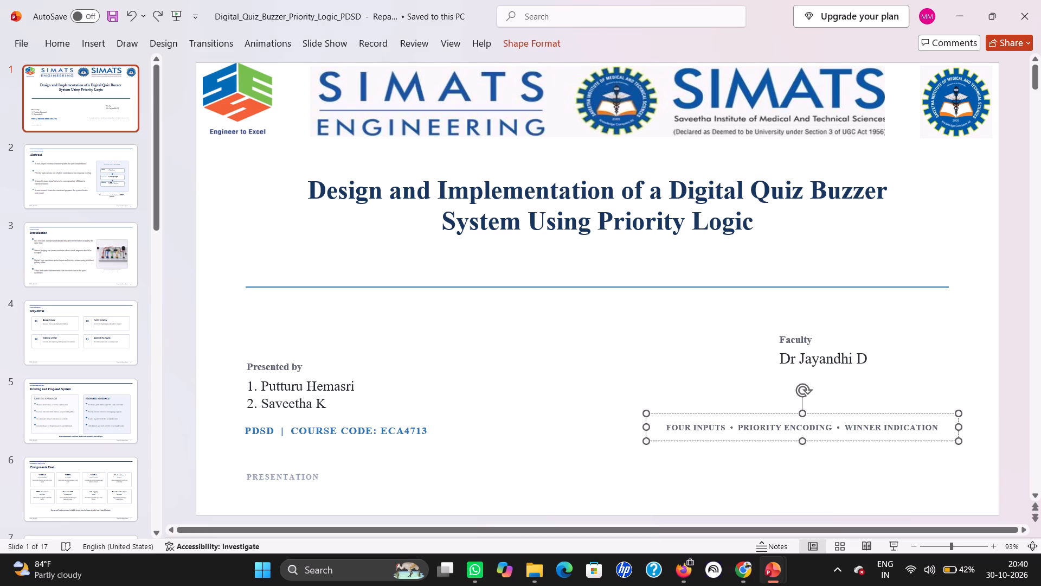
pyautogui.click(713, 415)
pyautogui.press('Delete')
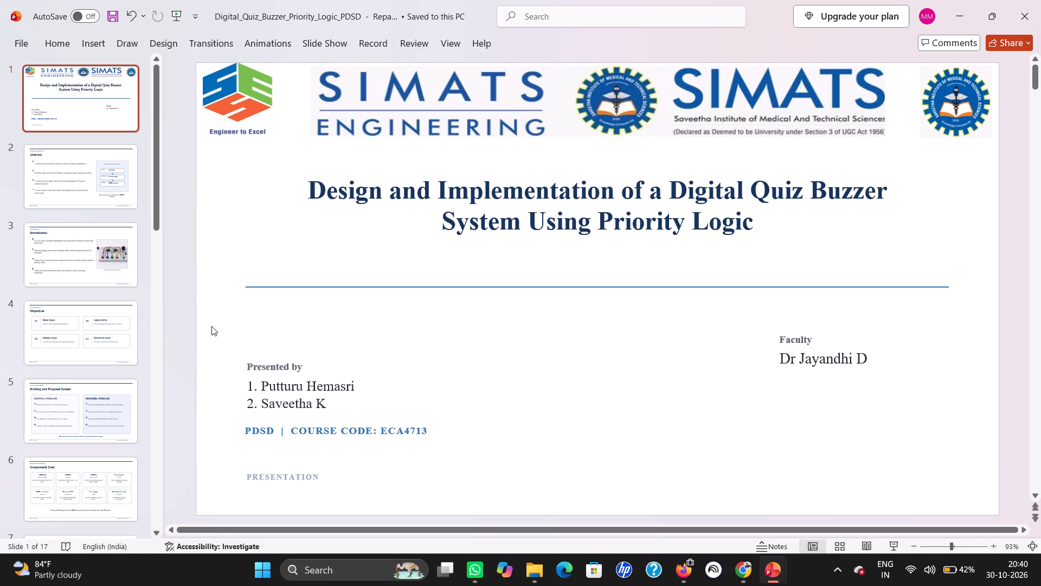
# Move the "PDSD | COURSE CODE: ECA4713" line up between the title and the blue line, near the slide's centre.
pyautogui.moveTo(203, 325); pyautogui.dragTo(541, 467)
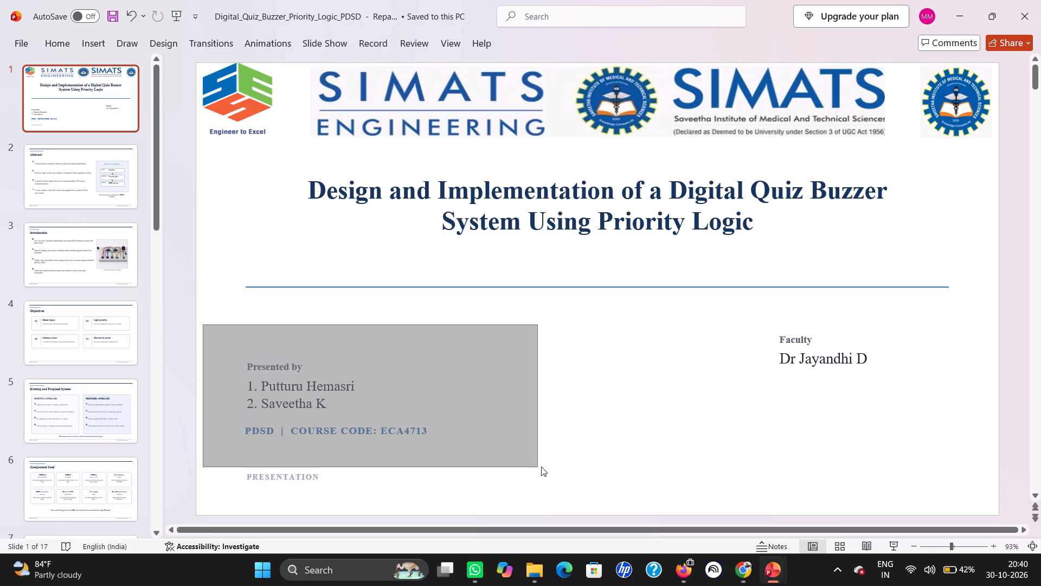
pyautogui.moveTo(541, 467); pyautogui.dragTo(554, 463)
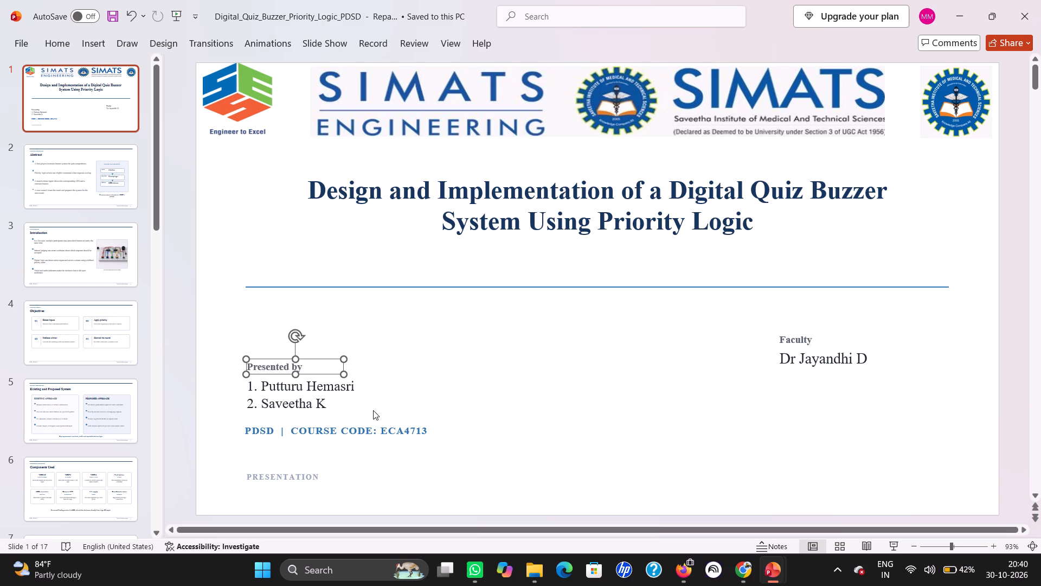
pyautogui.click(373, 424)
pyautogui.moveTo(392, 423); pyautogui.dragTo(395, 409)
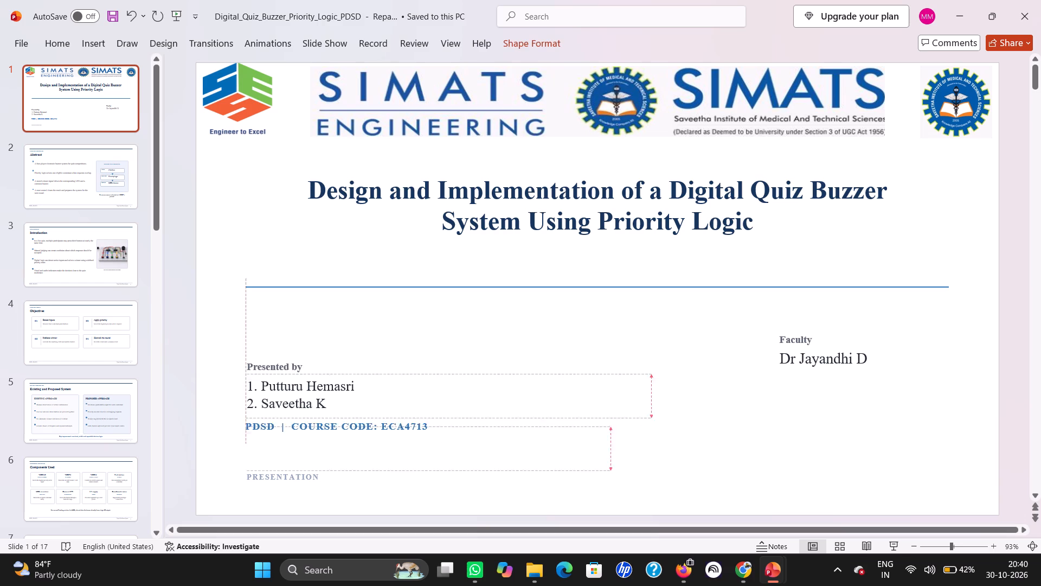
pyautogui.moveTo(395, 409); pyautogui.dragTo(553, 311)
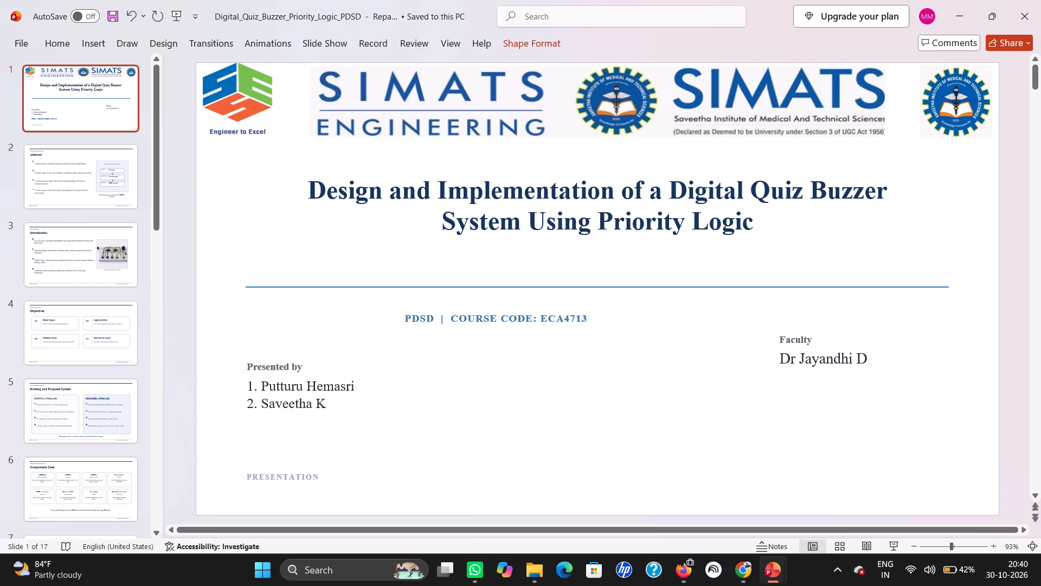
pyautogui.moveTo(553, 311); pyautogui.dragTo(629, 259)
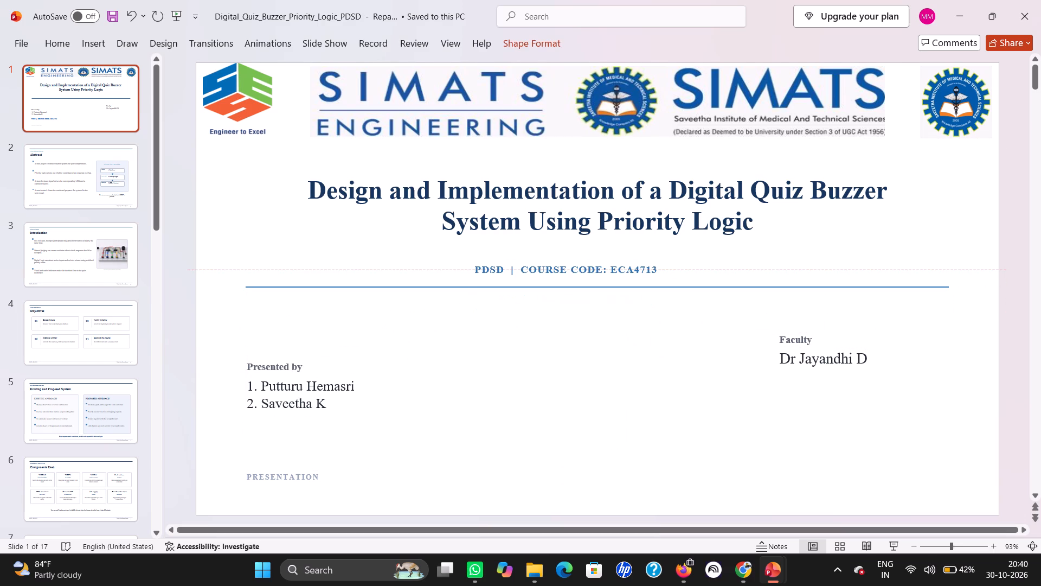
pyautogui.moveTo(629, 259); pyautogui.dragTo(613, 263)
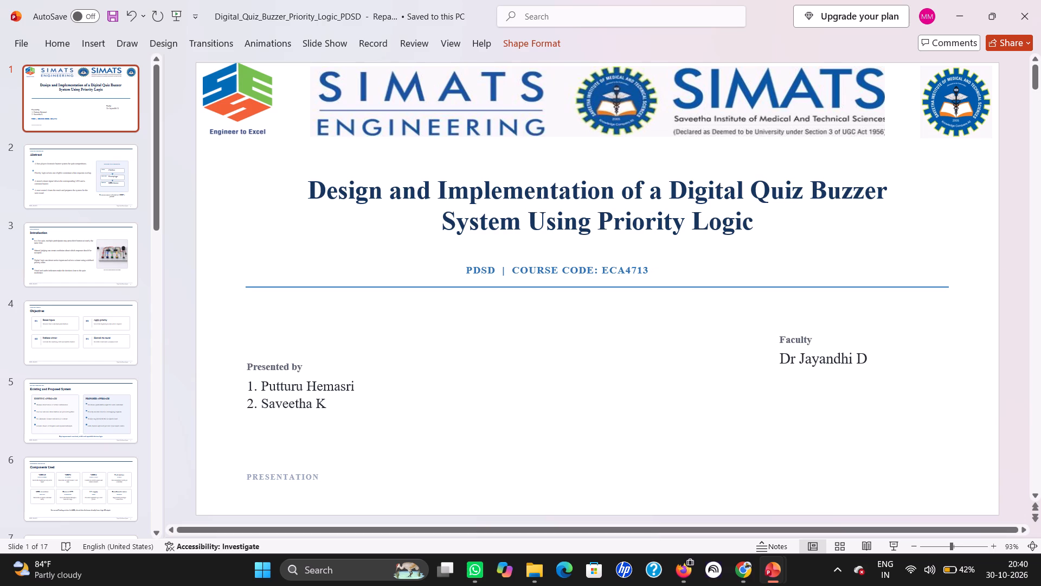
pyautogui.moveTo(613, 263); pyautogui.dragTo(617, 264)
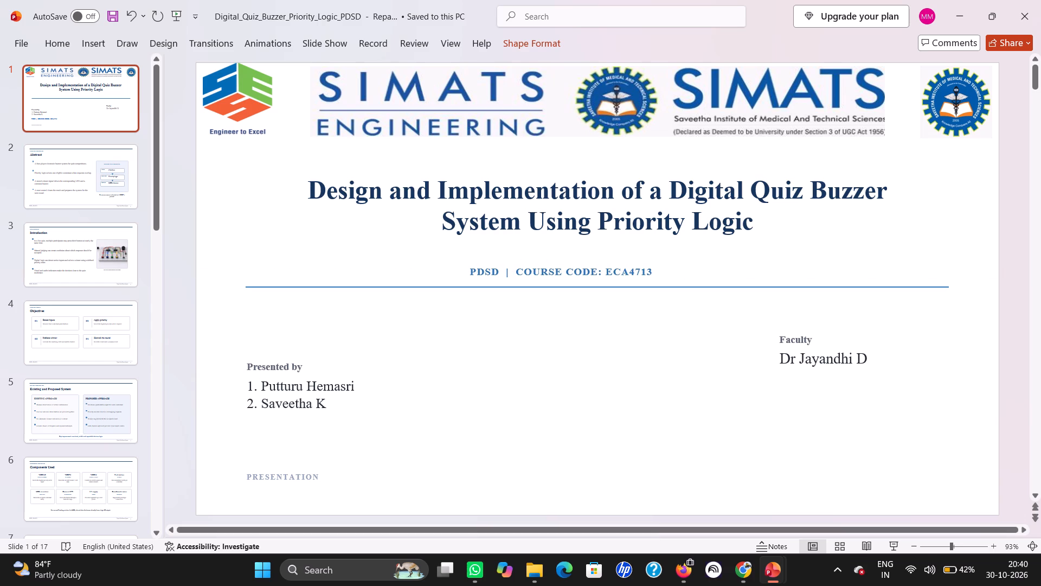
pyautogui.moveTo(617, 264); pyautogui.dragTo(616, 262)
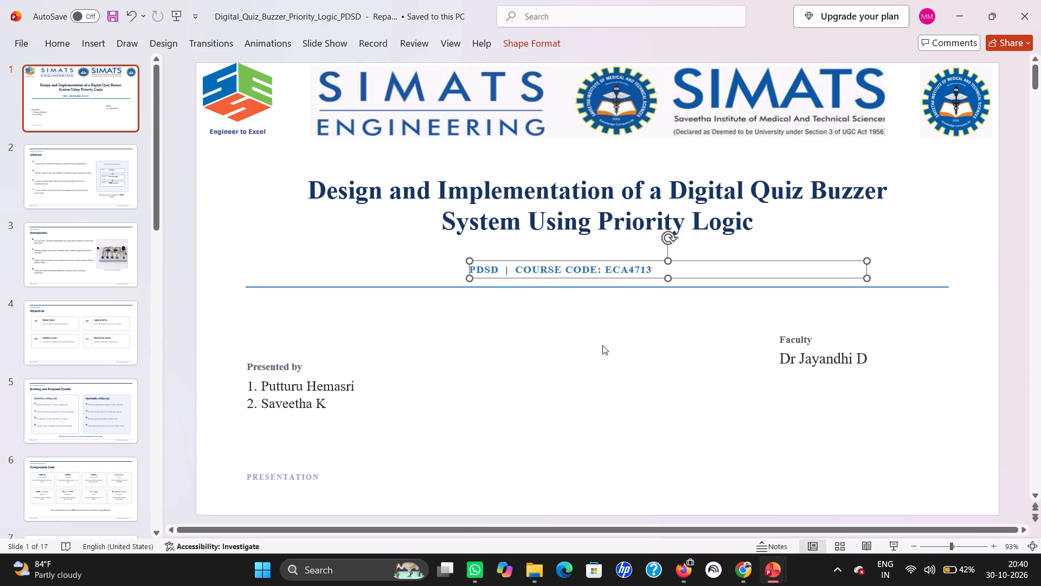
# Shrink the course code text box so it fits closely around its text.
pyautogui.moveTo(866, 260); pyautogui.dragTo(866, 260)
pyautogui.moveTo(866, 260); pyautogui.dragTo(773, 255)
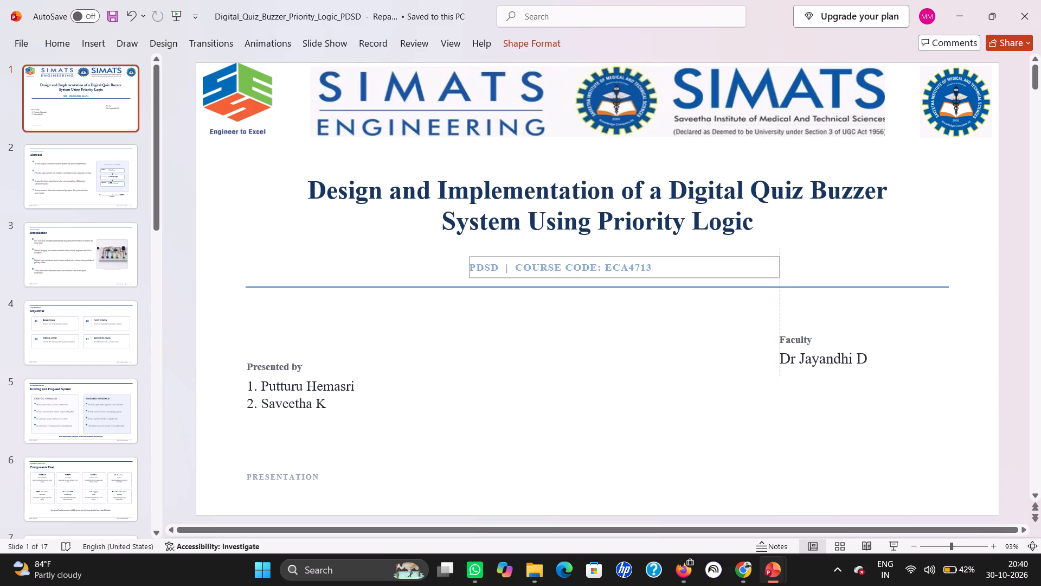
pyautogui.moveTo(773, 255); pyautogui.dragTo(665, 264)
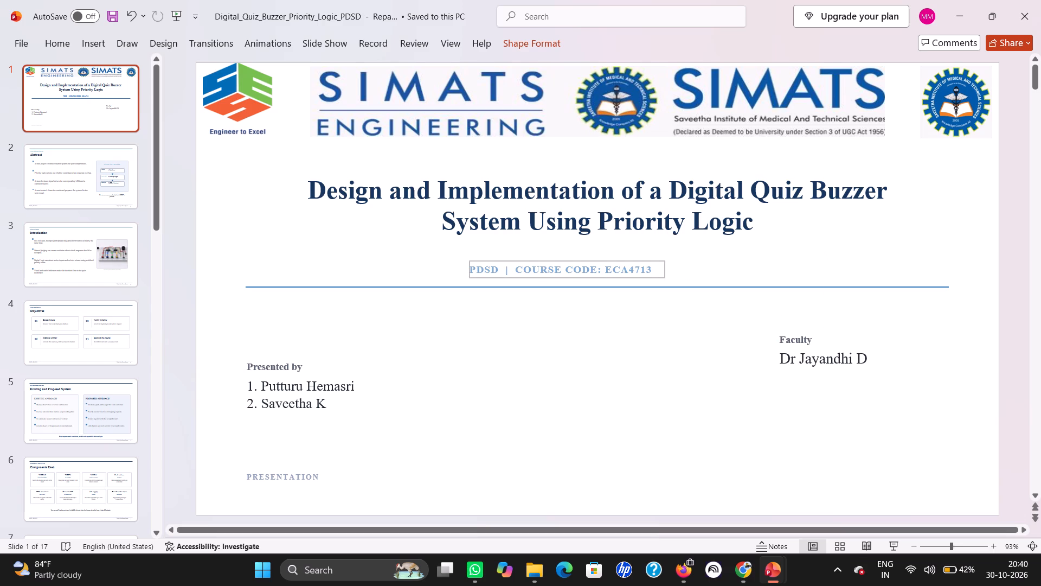
pyautogui.moveTo(665, 264); pyautogui.dragTo(656, 265)
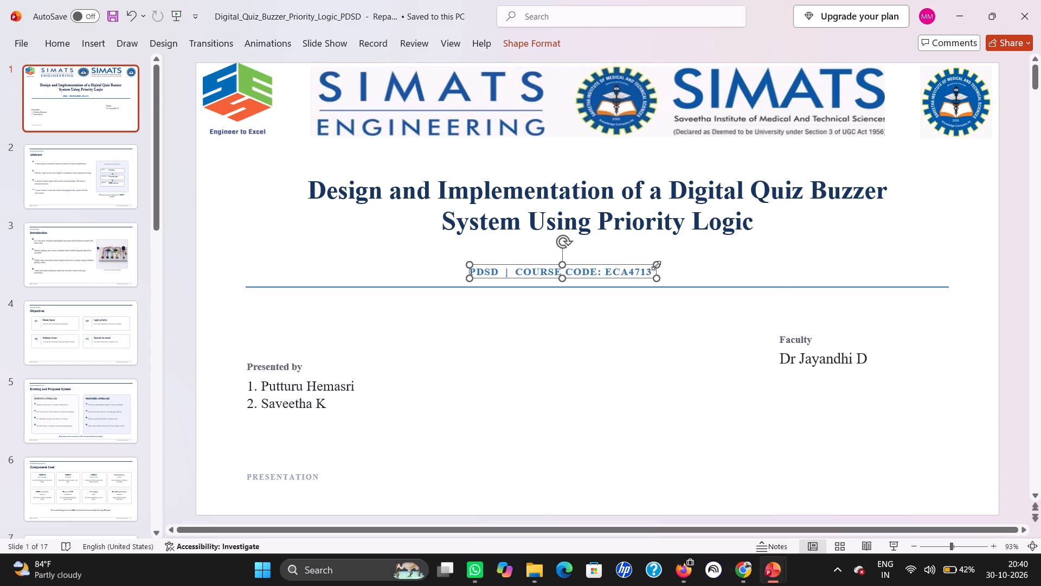
pyautogui.click(722, 255)
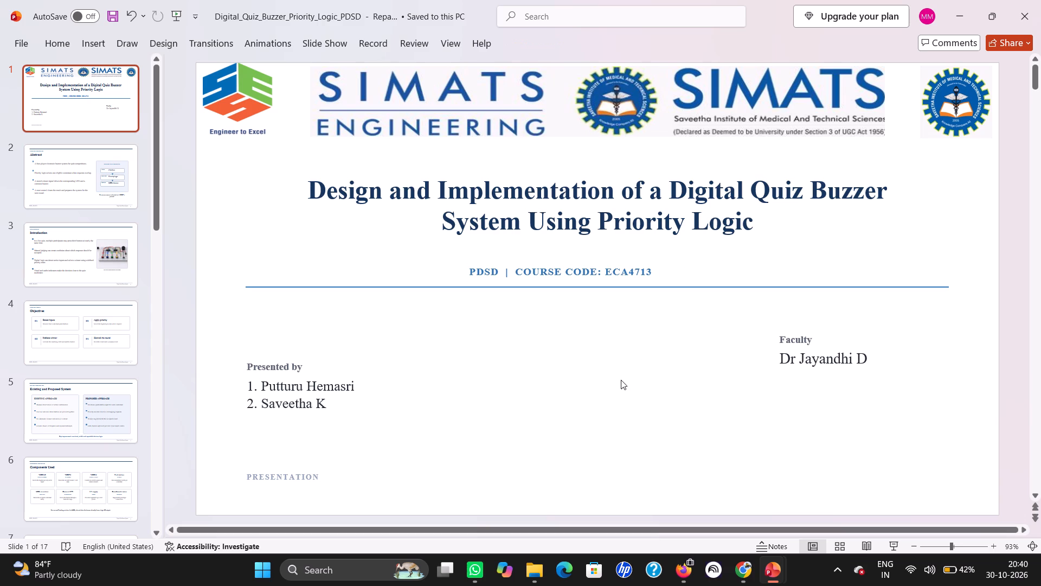
# Narrow the presenter names text box so its width fits closer to the two names.
pyautogui.click(233, 383)
pyautogui.click(268, 375)
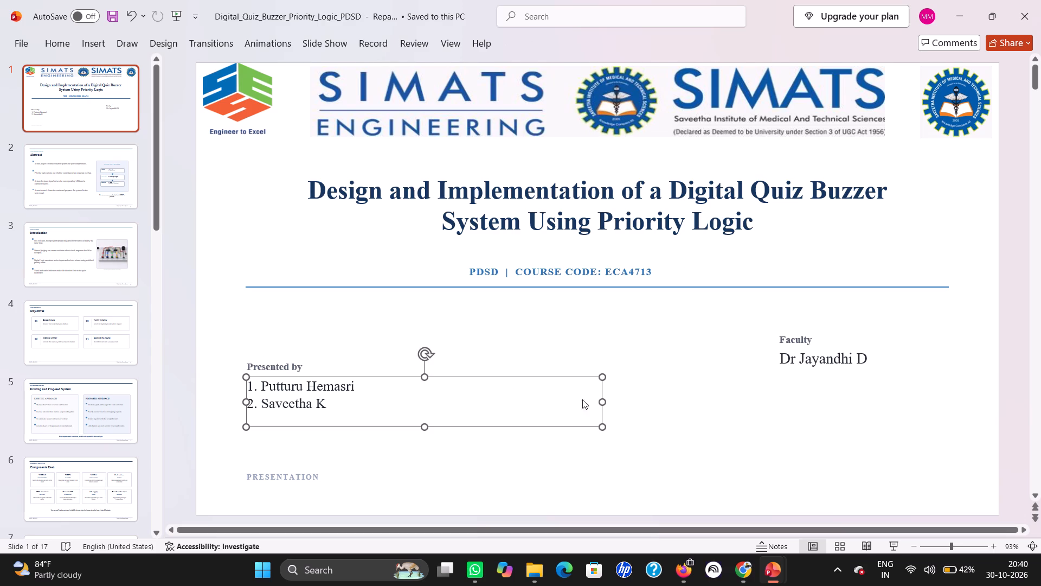
pyautogui.moveTo(602, 403); pyautogui.dragTo(429, 386)
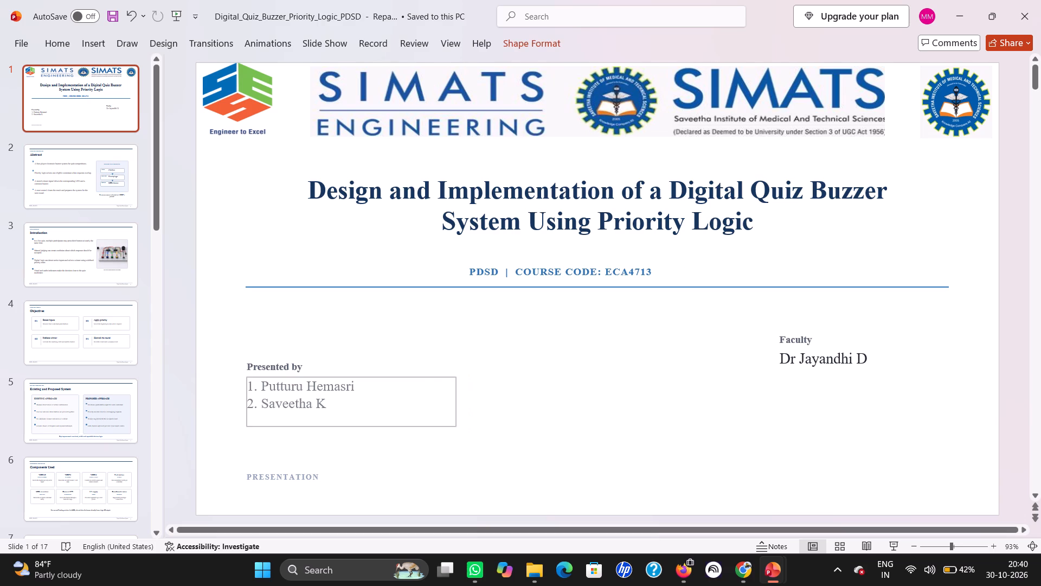
pyautogui.moveTo(429, 386); pyautogui.dragTo(383, 389)
pyautogui.click(323, 341)
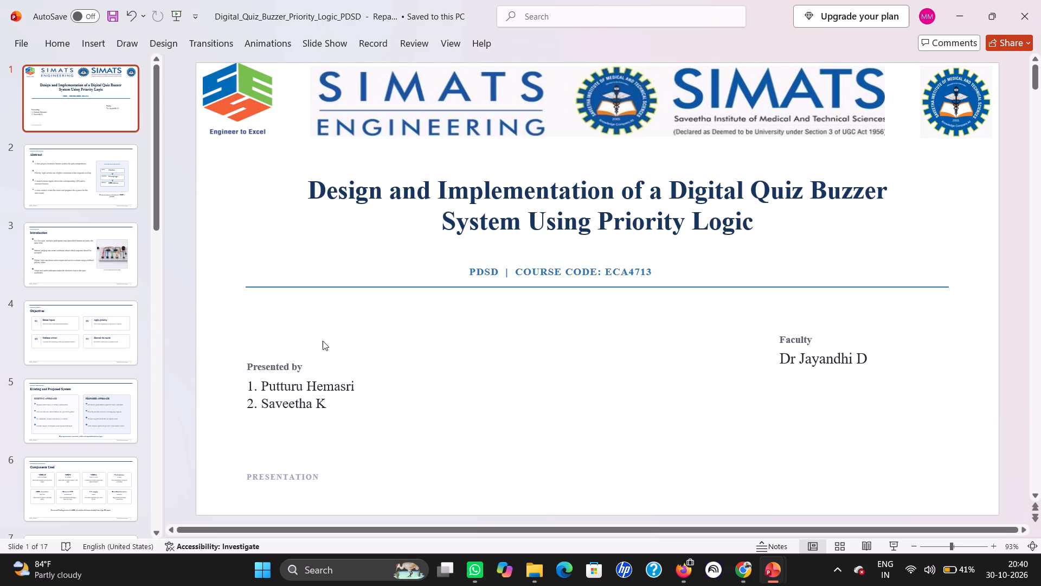
# Move the "Presented by" label and presenter names together up and slightly right, level with the Faculty block.
pyautogui.moveTo(215, 325); pyautogui.dragTo(267, 366)
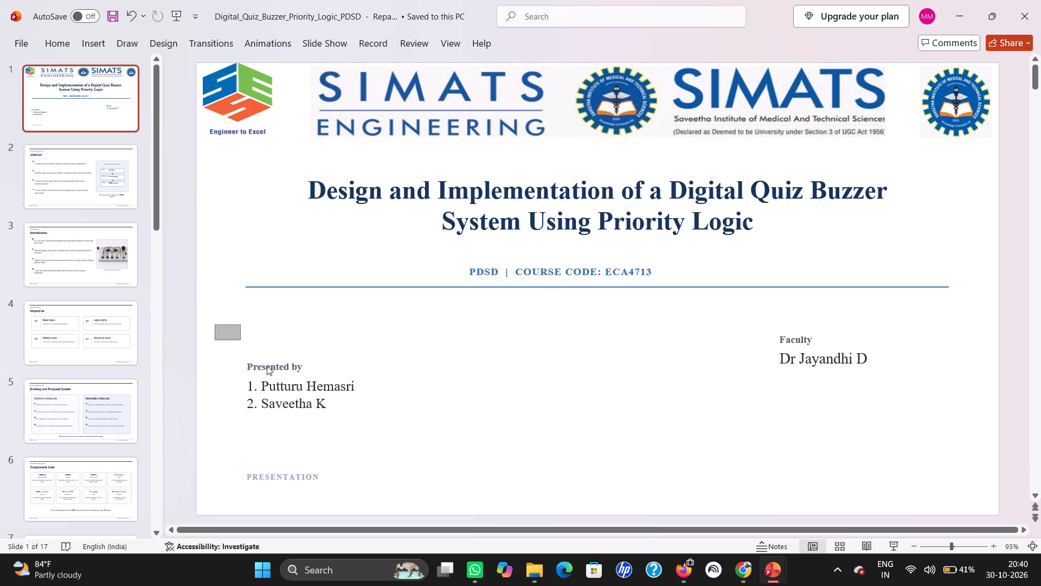
pyautogui.moveTo(267, 366); pyautogui.dragTo(544, 439)
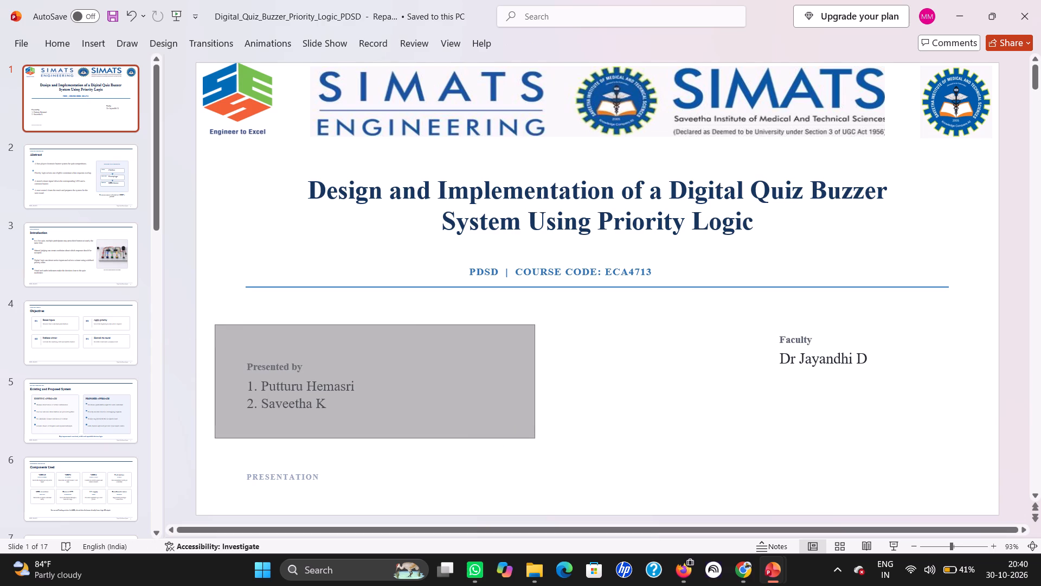
pyautogui.moveTo(370, 377); pyautogui.dragTo(381, 345)
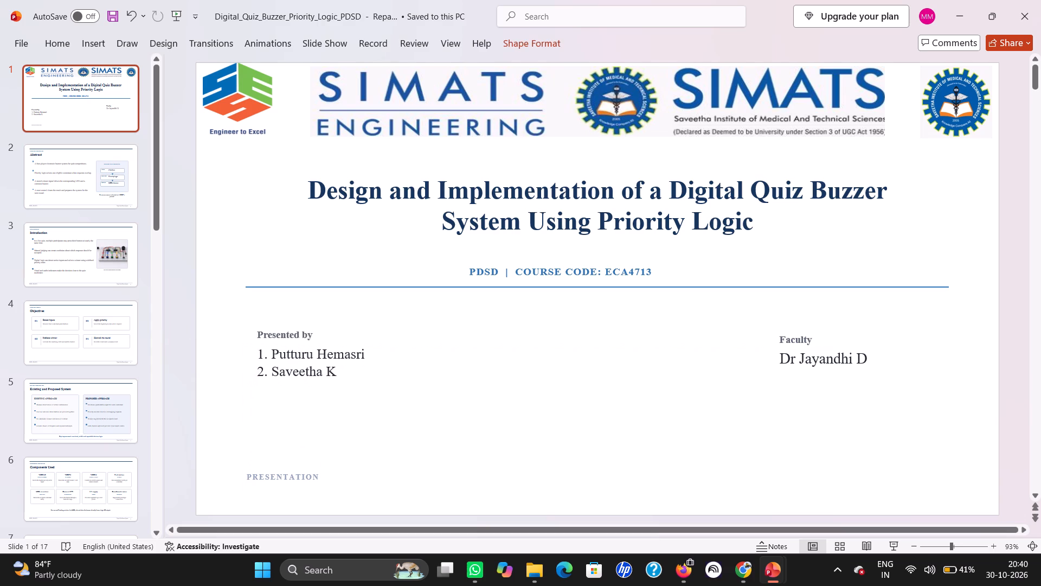
pyautogui.moveTo(381, 345); pyautogui.dragTo(380, 349)
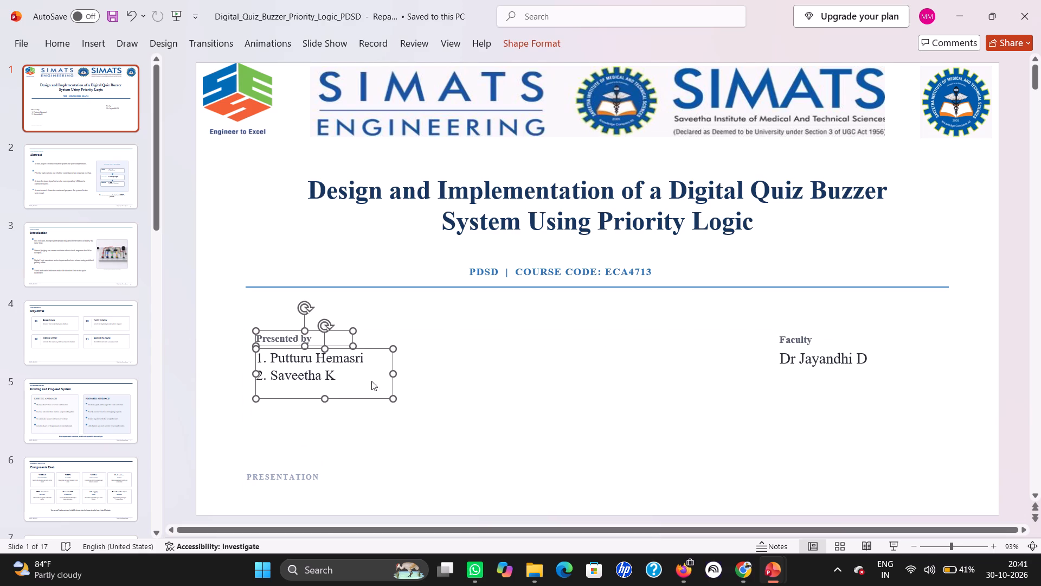
# Delete the "PRESENTATION" label near the bottom of the title slide.
pyautogui.click(301, 470)
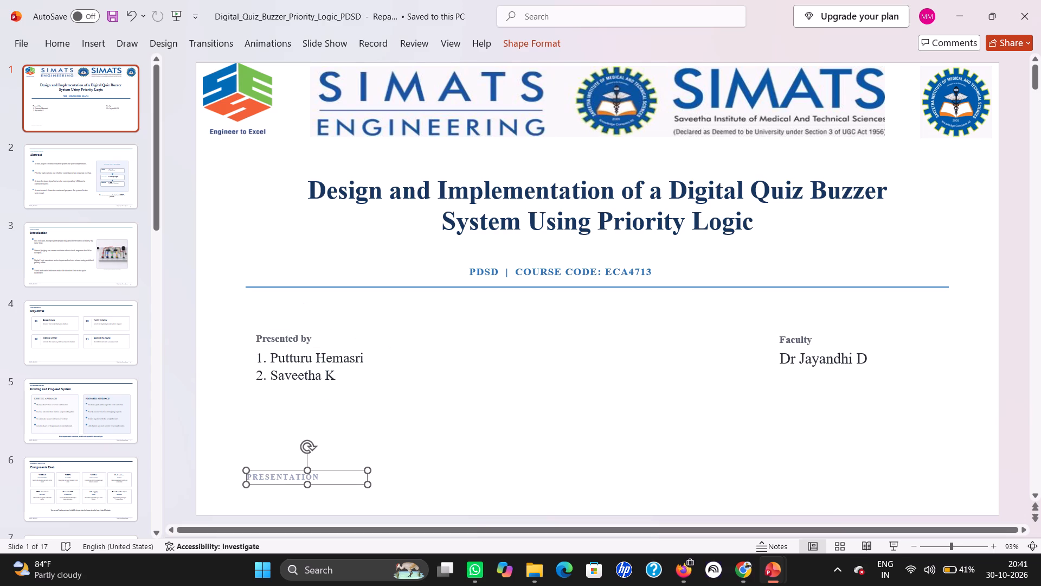
pyautogui.click(342, 469)
pyautogui.press('Delete')
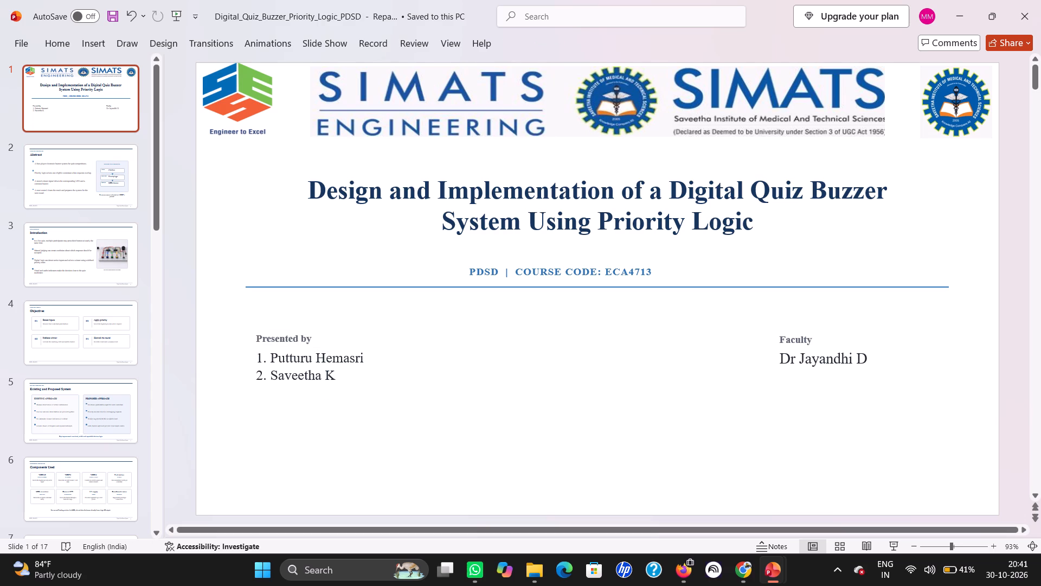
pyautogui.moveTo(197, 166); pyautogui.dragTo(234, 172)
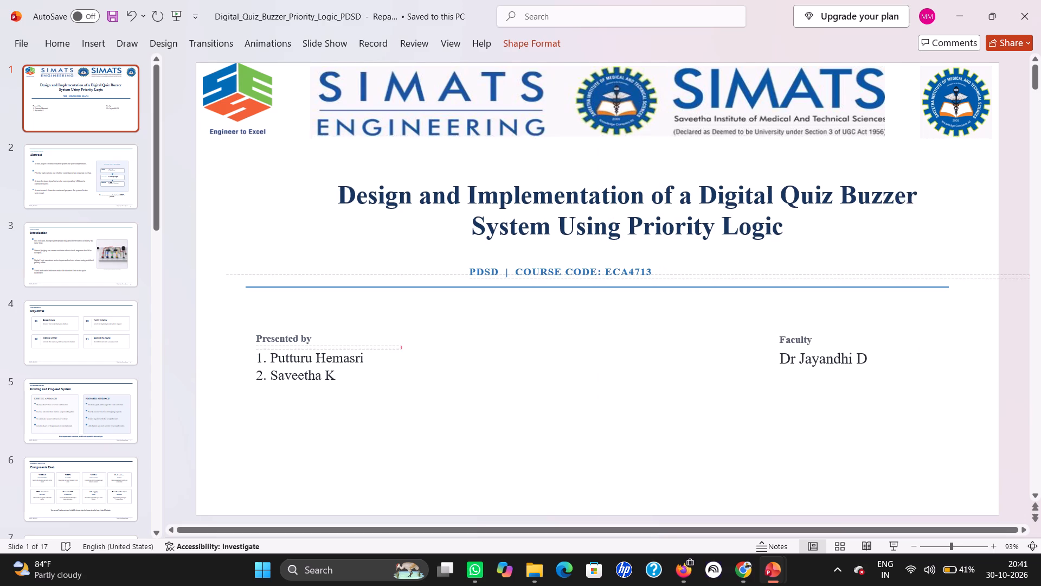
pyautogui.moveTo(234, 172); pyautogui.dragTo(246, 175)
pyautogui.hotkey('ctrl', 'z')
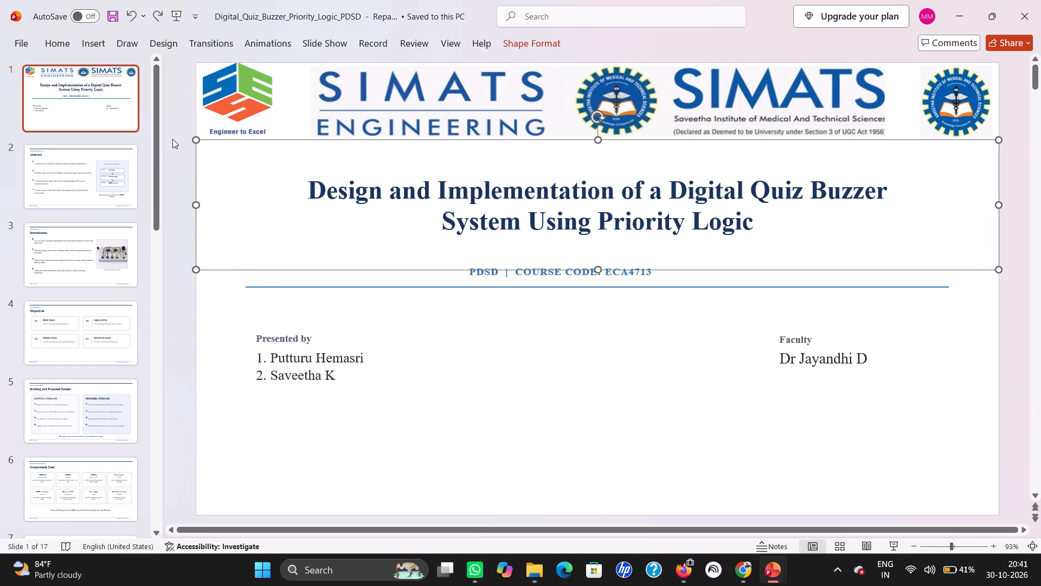
# Move the title, course code, blue line, presenter block and faculty block together straight down, keeping the logos in place.
pyautogui.click(172, 139)
pyautogui.moveTo(171, 131); pyautogui.dragTo(433, 209)
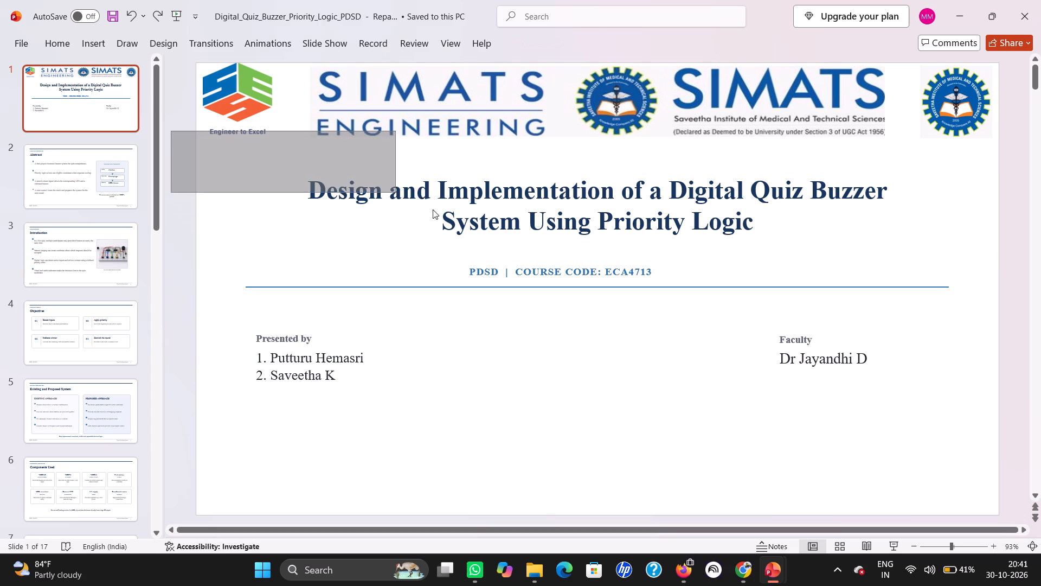
pyautogui.moveTo(433, 209); pyautogui.dragTo(736, 319)
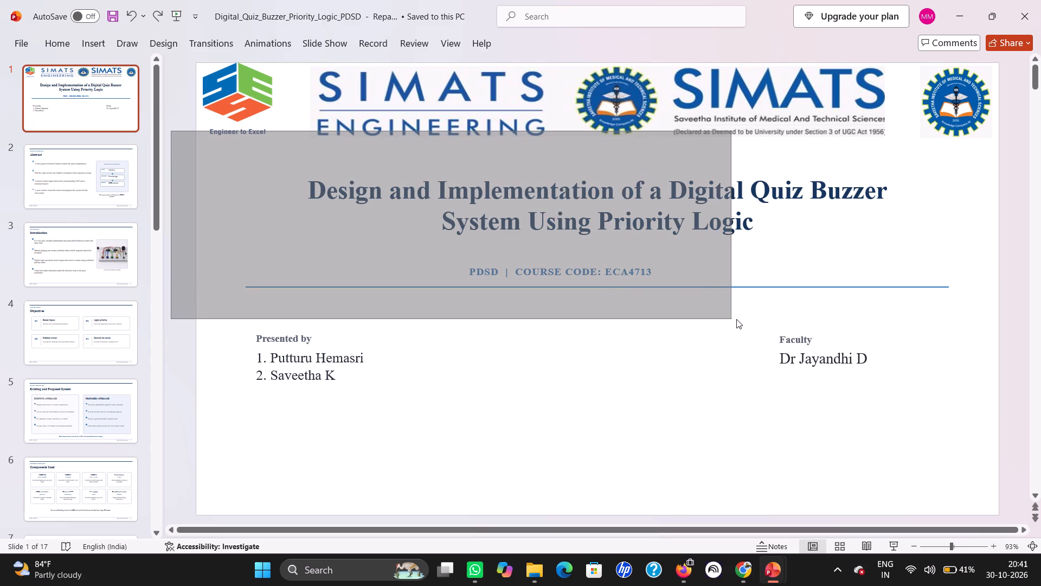
pyautogui.moveTo(736, 319); pyautogui.dragTo(910, 320)
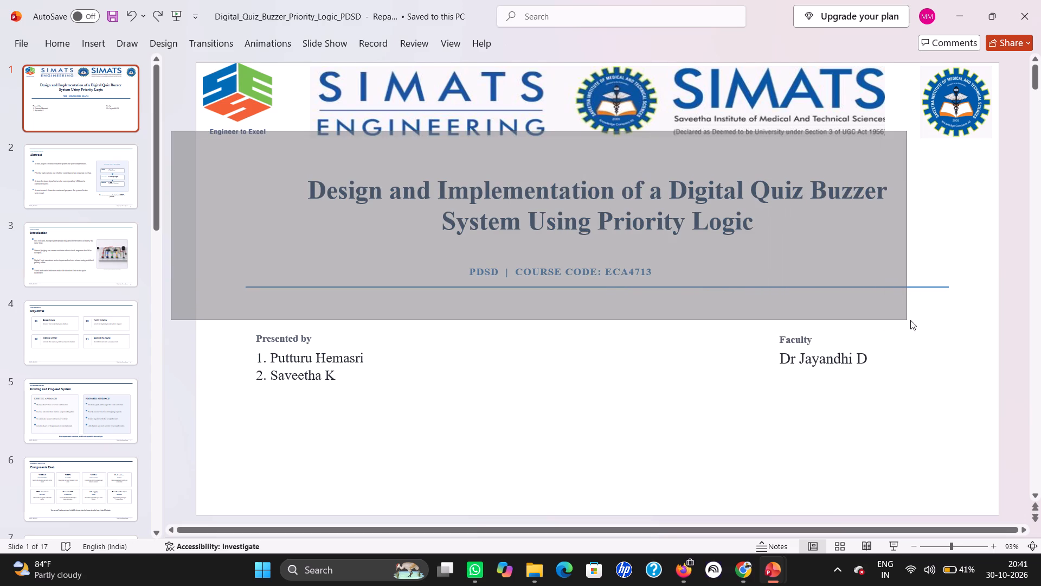
pyautogui.moveTo(910, 320); pyautogui.dragTo(1034, 421)
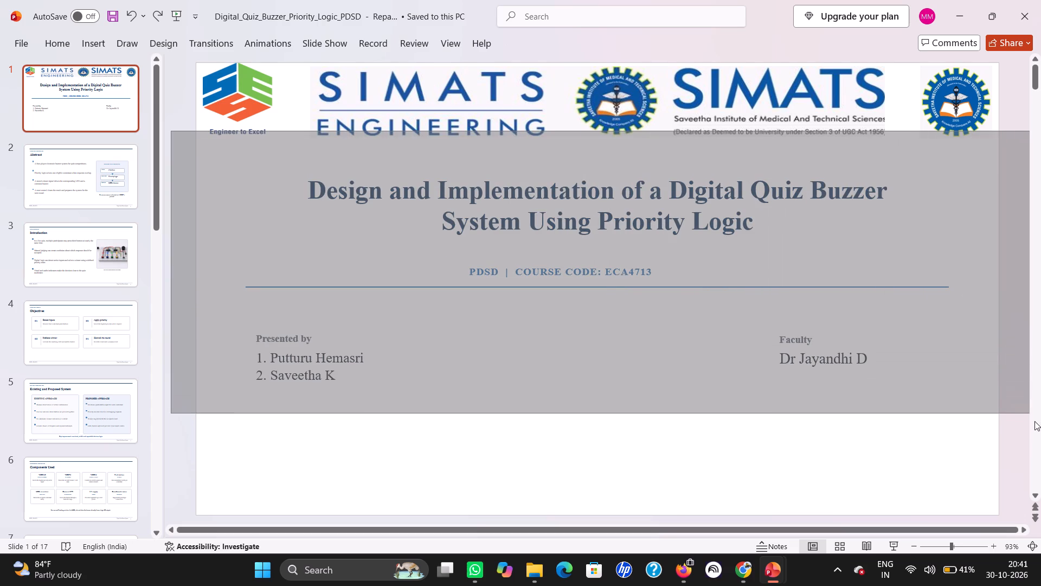
pyautogui.moveTo(1034, 421); pyautogui.dragTo(1023, 443)
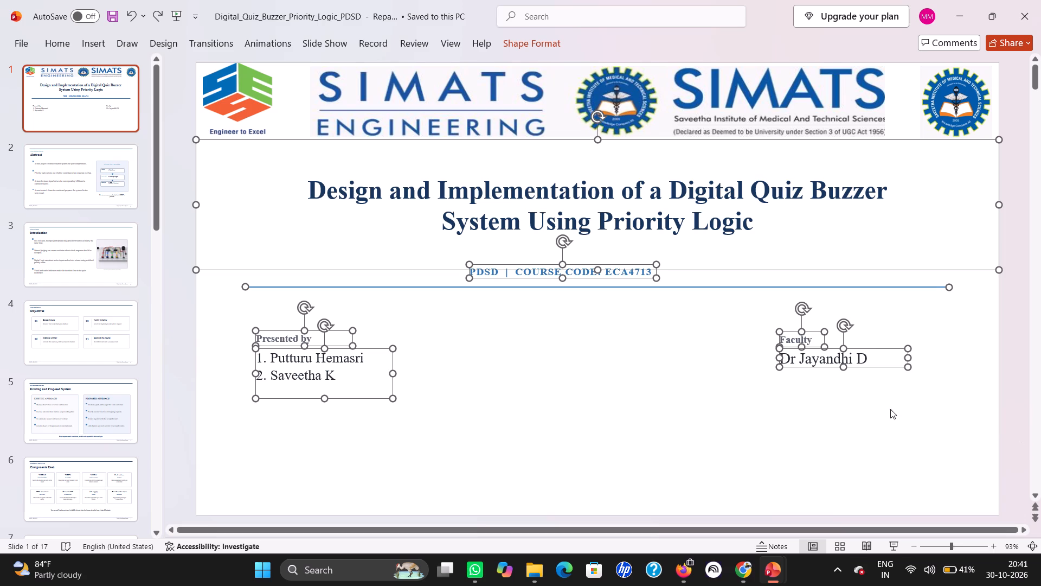
pyautogui.moveTo(373, 398); pyautogui.dragTo(372, 406)
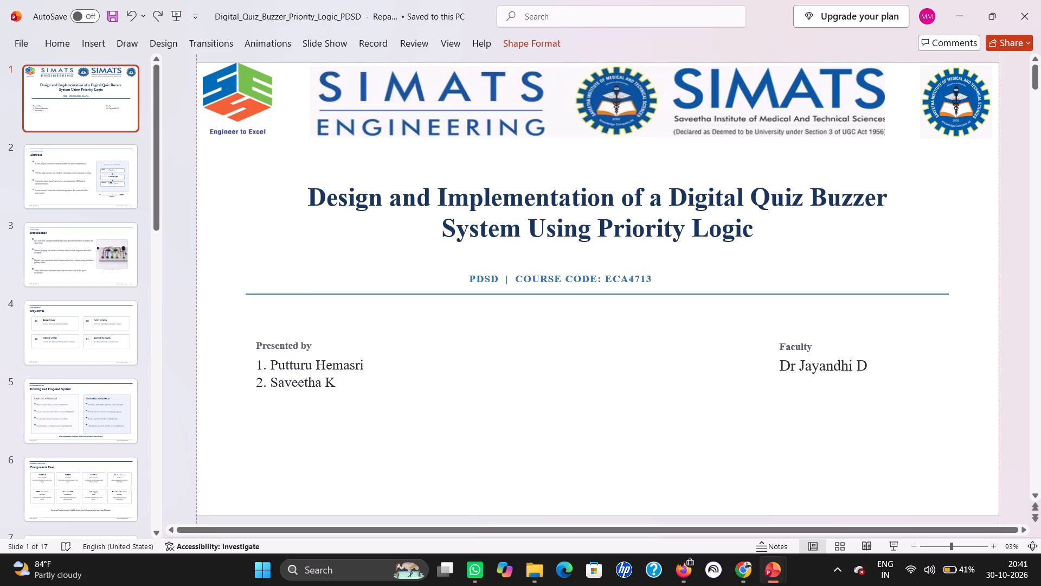
pyautogui.moveTo(372, 406); pyautogui.dragTo(371, 434)
pyautogui.click(599, 403)
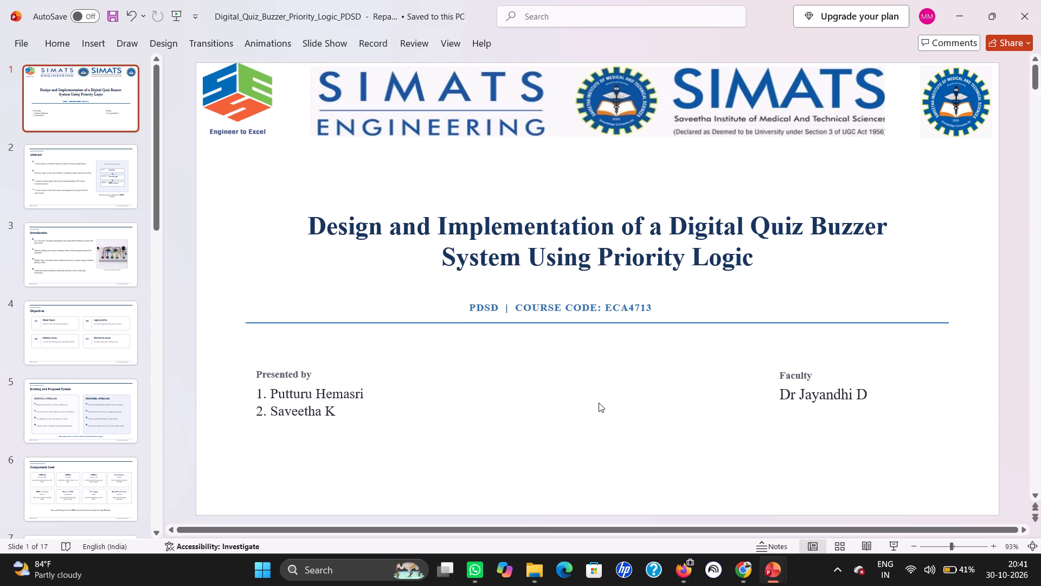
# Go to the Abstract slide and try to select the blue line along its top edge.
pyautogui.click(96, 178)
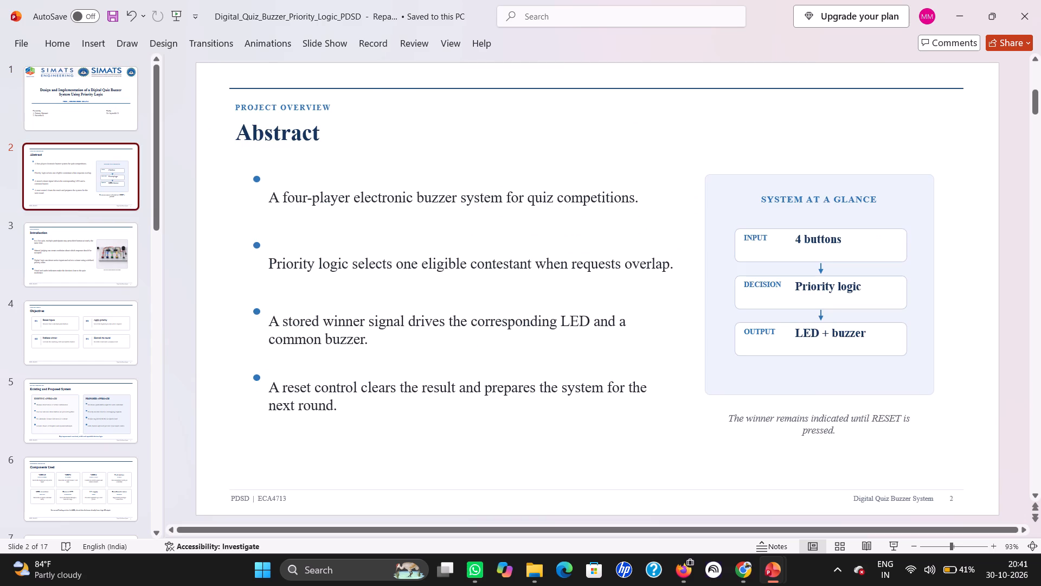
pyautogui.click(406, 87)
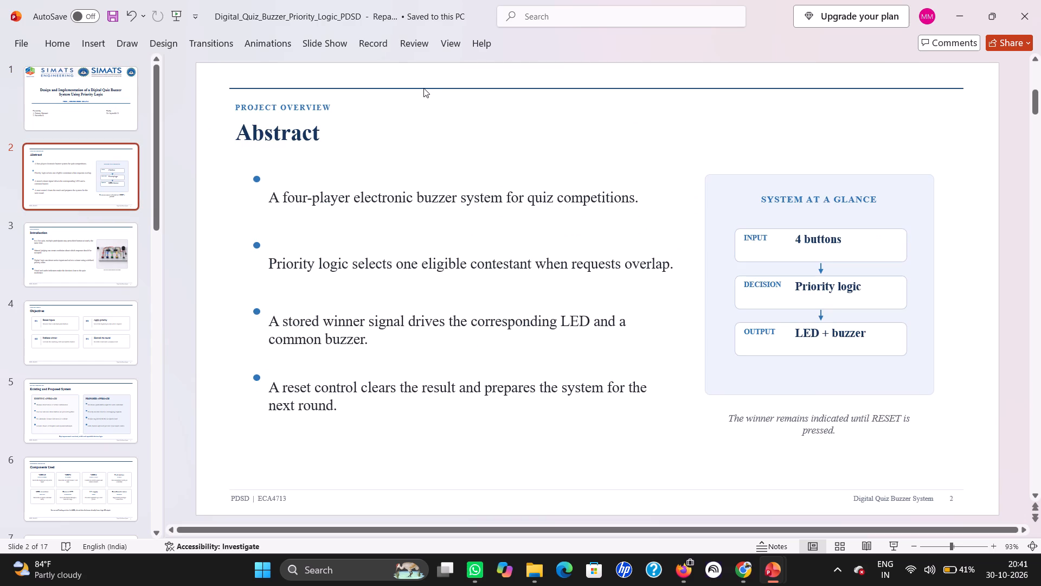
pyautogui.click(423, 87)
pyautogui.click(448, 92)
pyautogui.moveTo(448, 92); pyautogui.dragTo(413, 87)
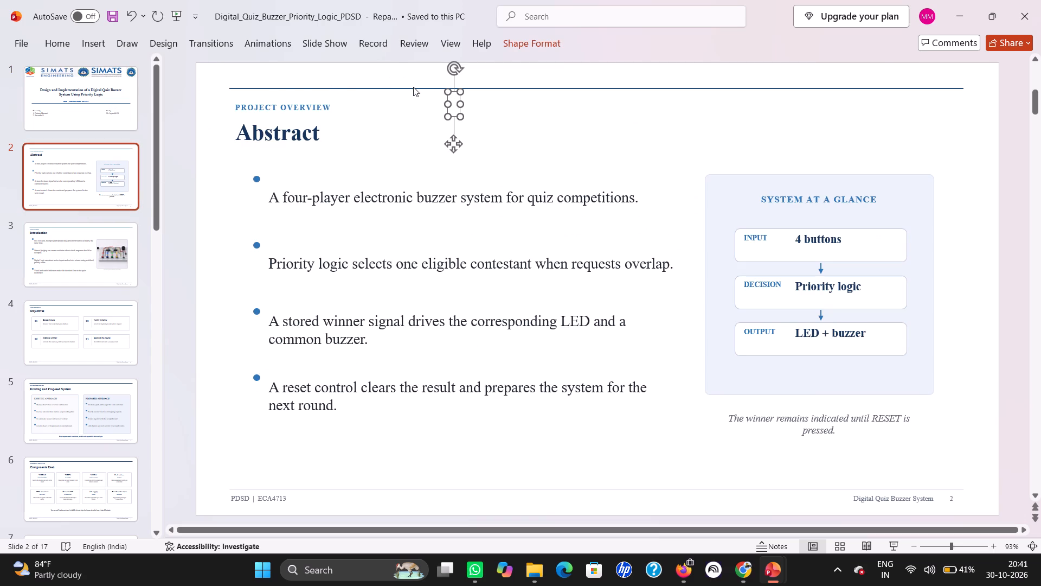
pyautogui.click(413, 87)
# Centre the "Abstract" heading on slide 2.
pyautogui.click(83, 235)
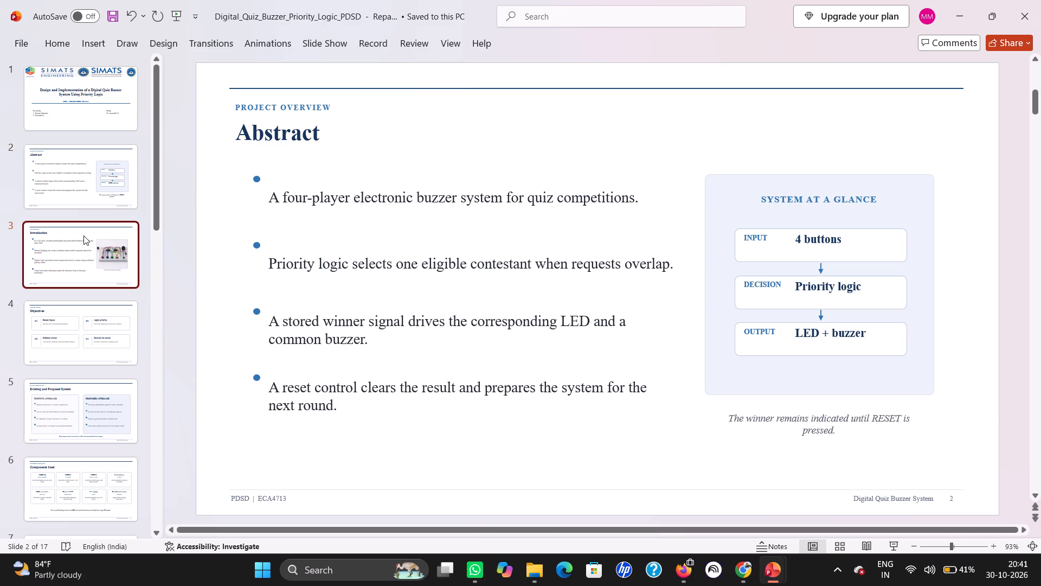
pyautogui.click(118, 163)
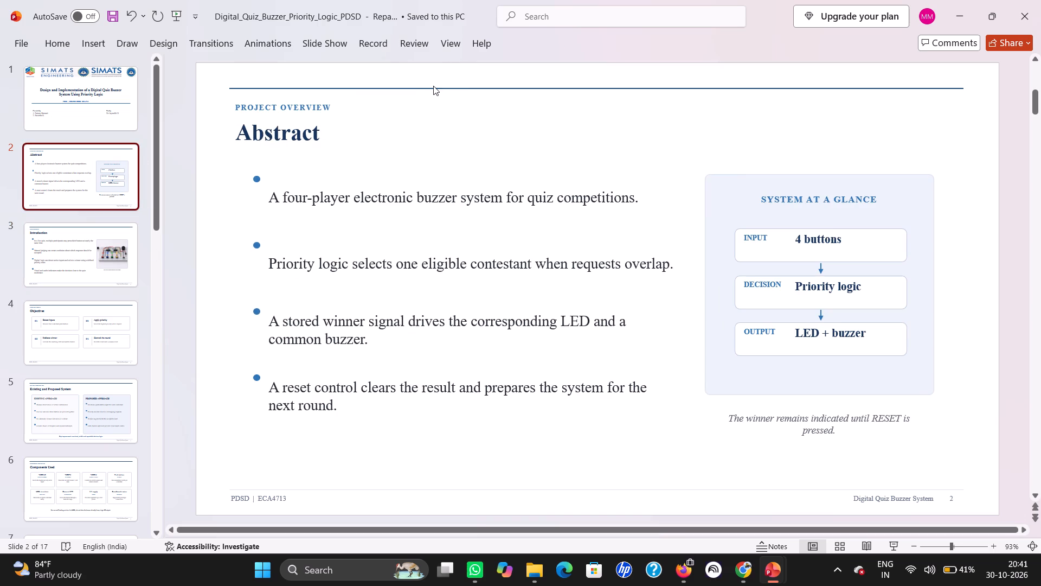
pyautogui.click(281, 142)
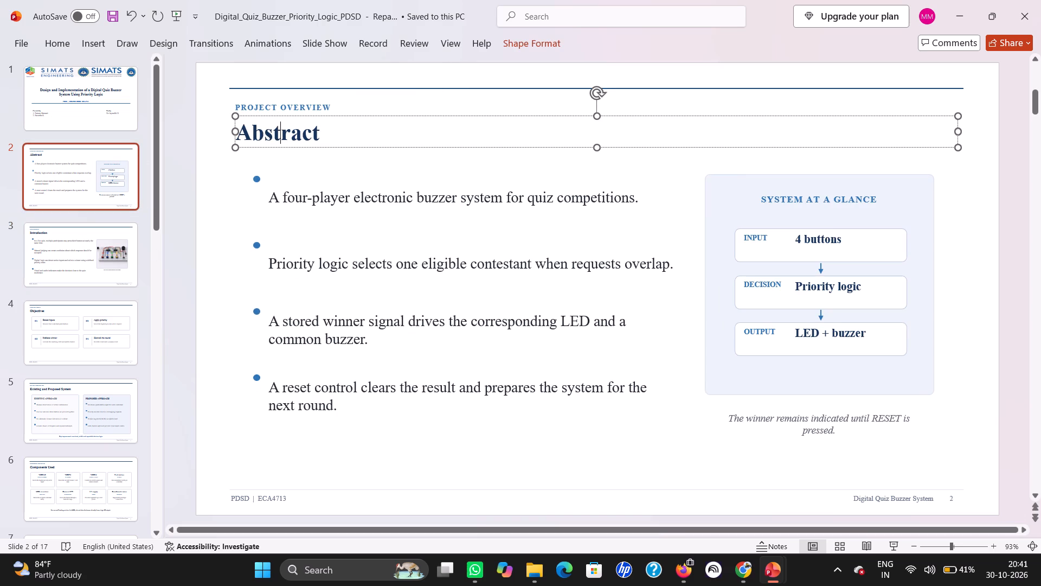
pyautogui.hotkey('ctrl', 'e')
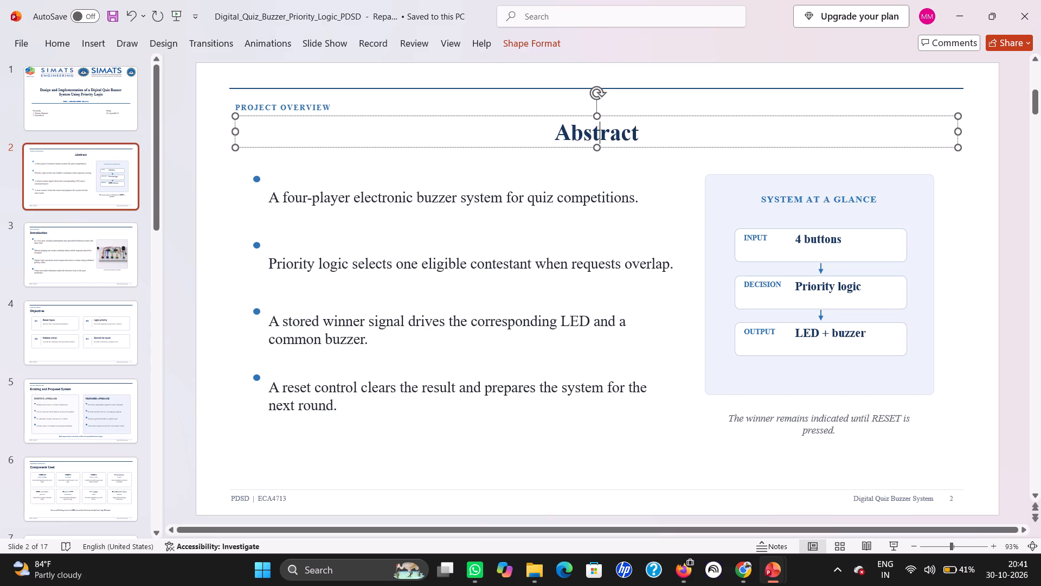
# Delete the "PROJECT OVERVIEW" label above the Abstract heading.
pyautogui.click(265, 103)
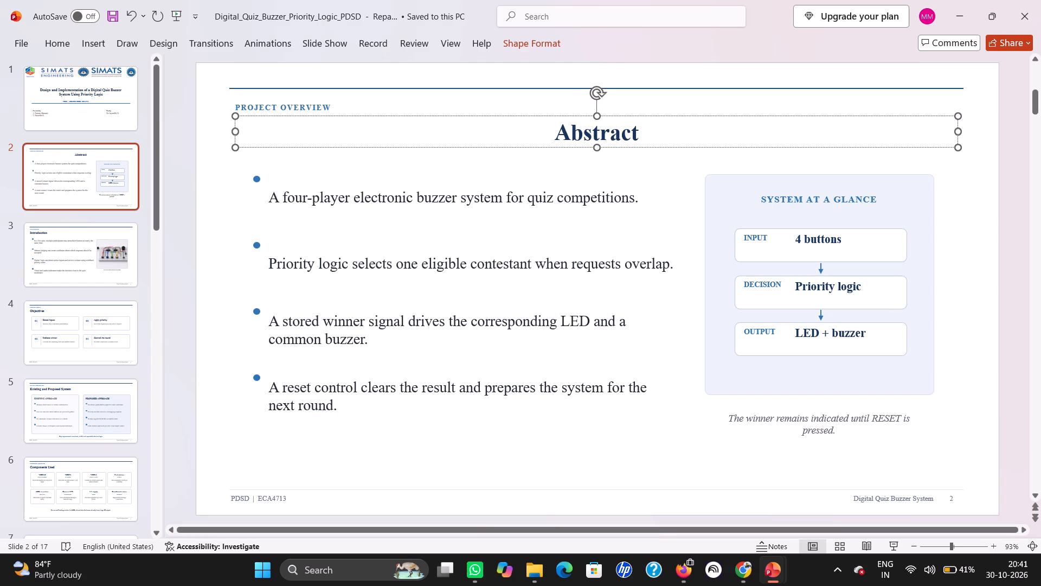
pyautogui.click(266, 100)
pyautogui.press('Delete')
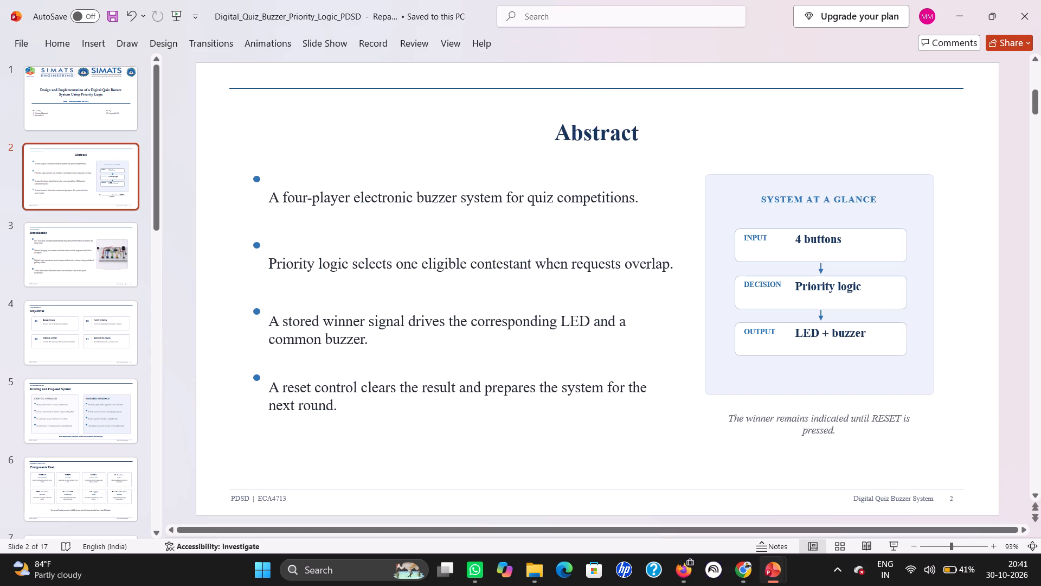
pyautogui.click(292, 87)
# Copy the "Engineer to Excel" logo from the title slide to the same corner of the Abstract slide.
pyautogui.click(81, 90)
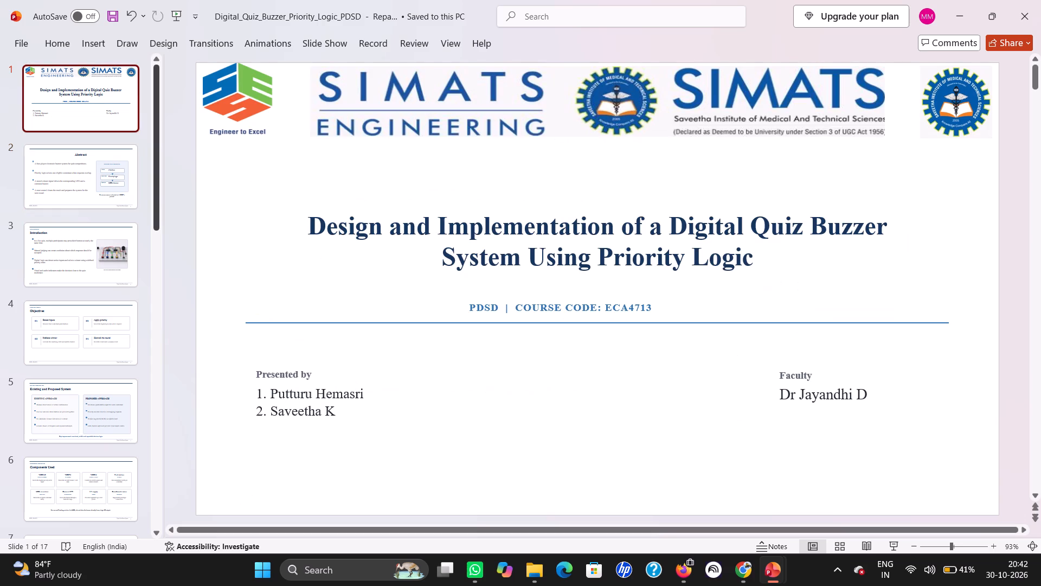
pyautogui.click(235, 87)
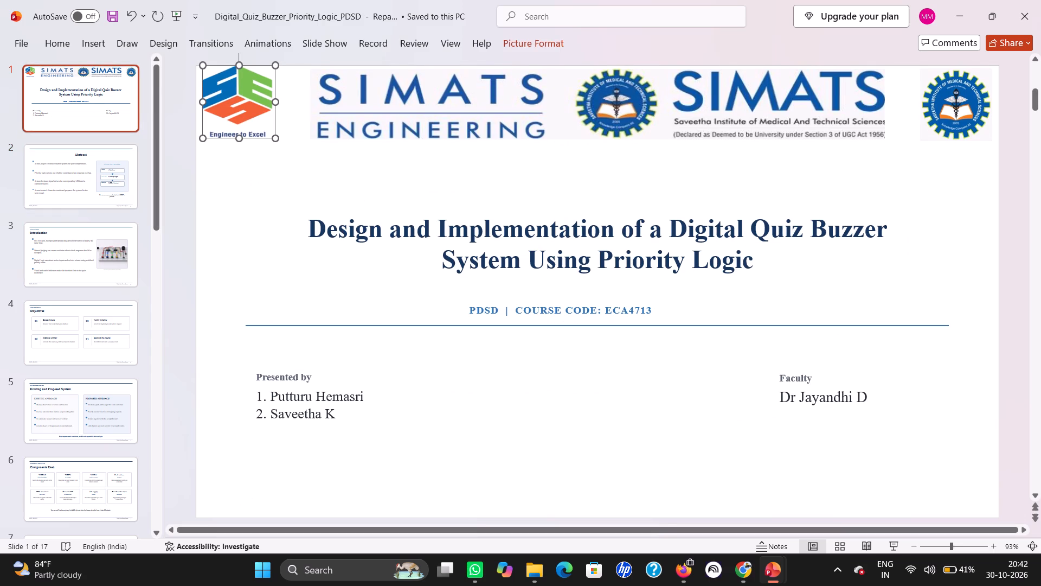
pyautogui.hotkey('ctrl', 'c')
pyautogui.click(98, 179)
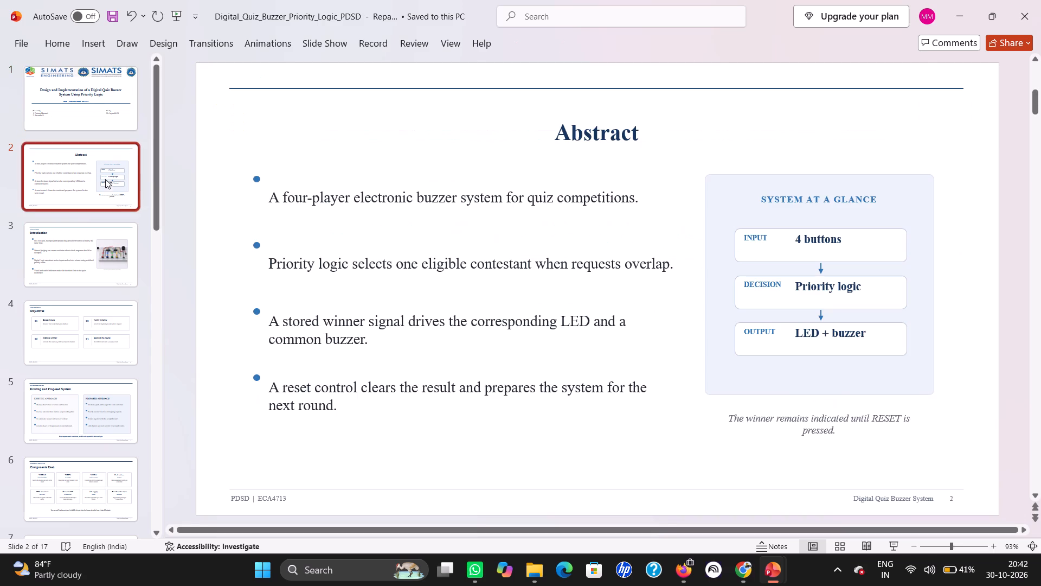
pyautogui.hotkey('ctrl', 'v')
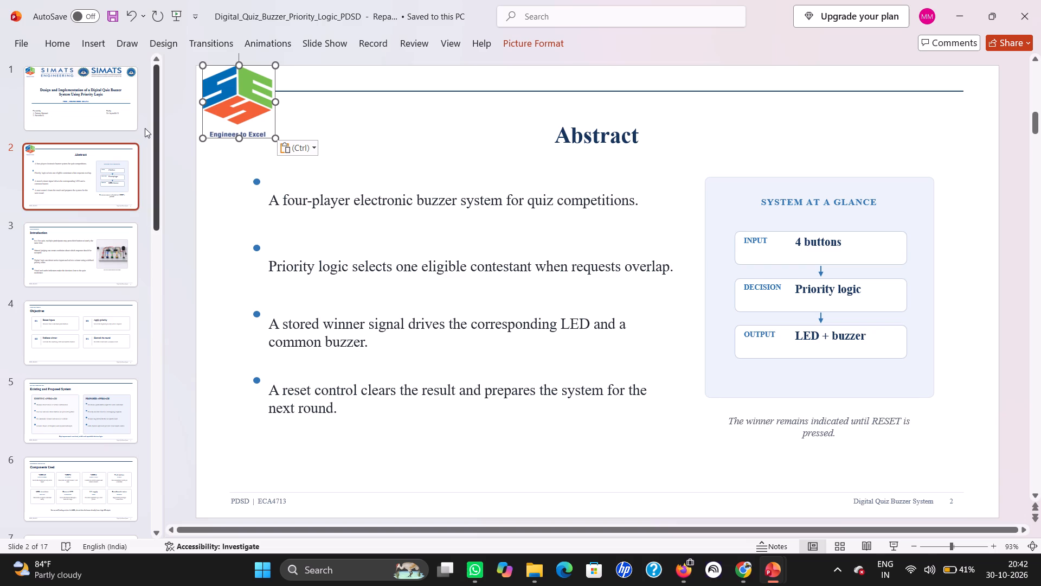
# Copy the separate round institute seal at the far end of the title slide's logo row onto the Abstract slide.
pyautogui.click(85, 123)
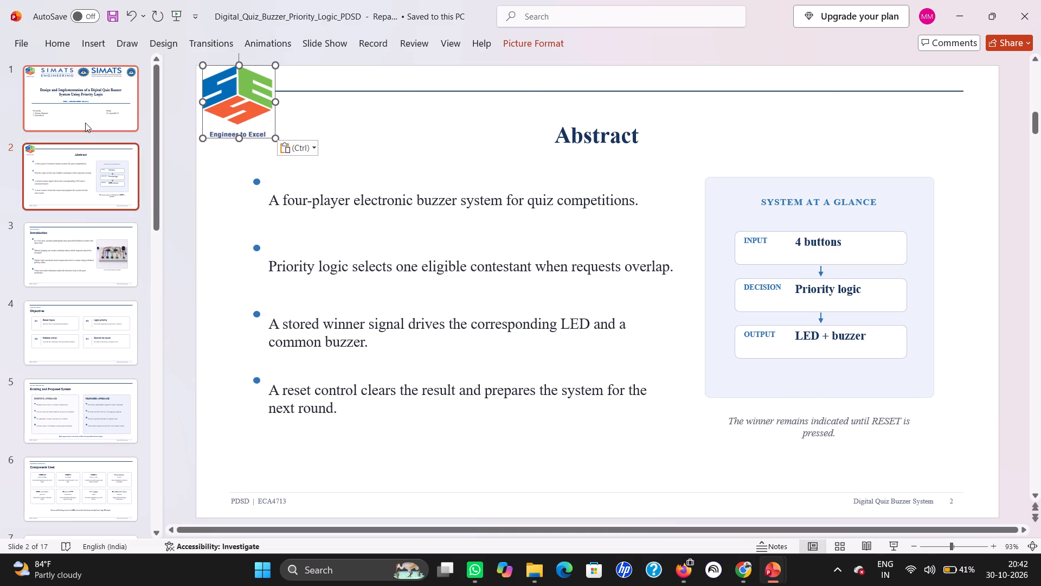
pyautogui.click(935, 97)
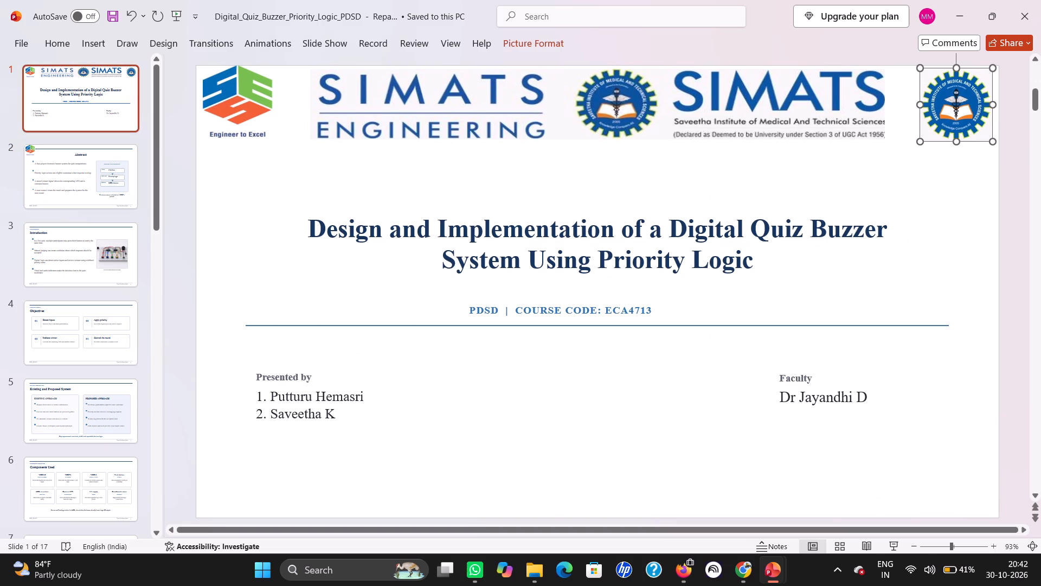
pyautogui.hotkey('ctrl', 'c')
pyautogui.click(115, 173)
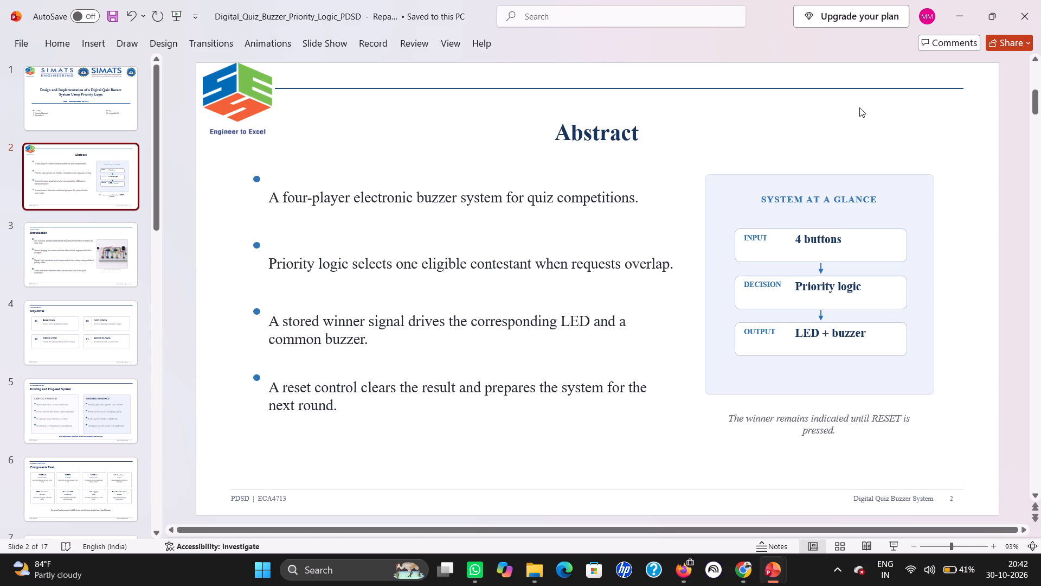
pyautogui.hotkey('ctrl', 'v')
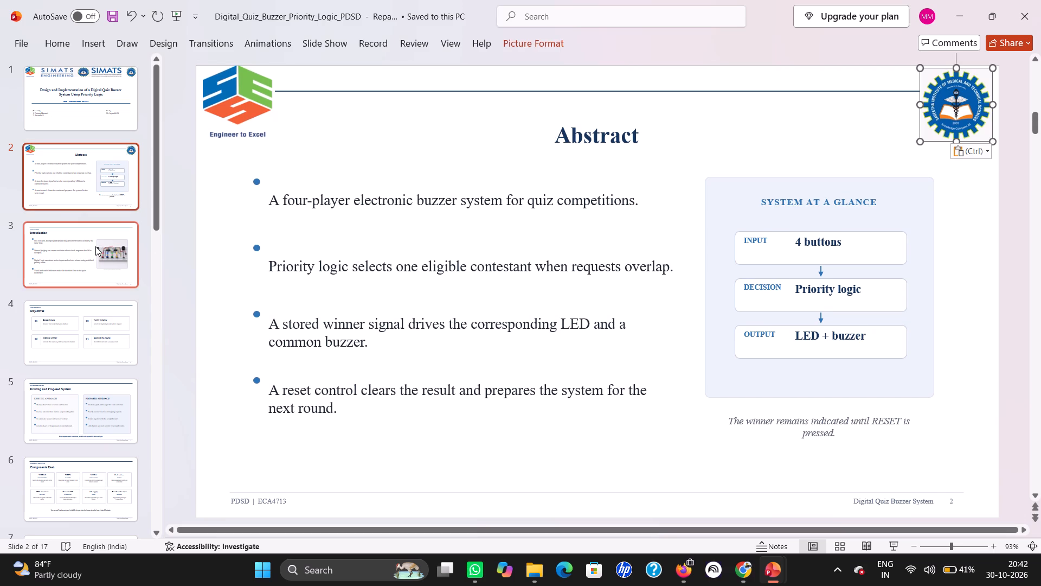
# Paste the round institute seal onto slides 3 to 6, from Introduction through Components Used.
pyautogui.click(95, 246)
pyautogui.hotkey('ctrl', 'v')
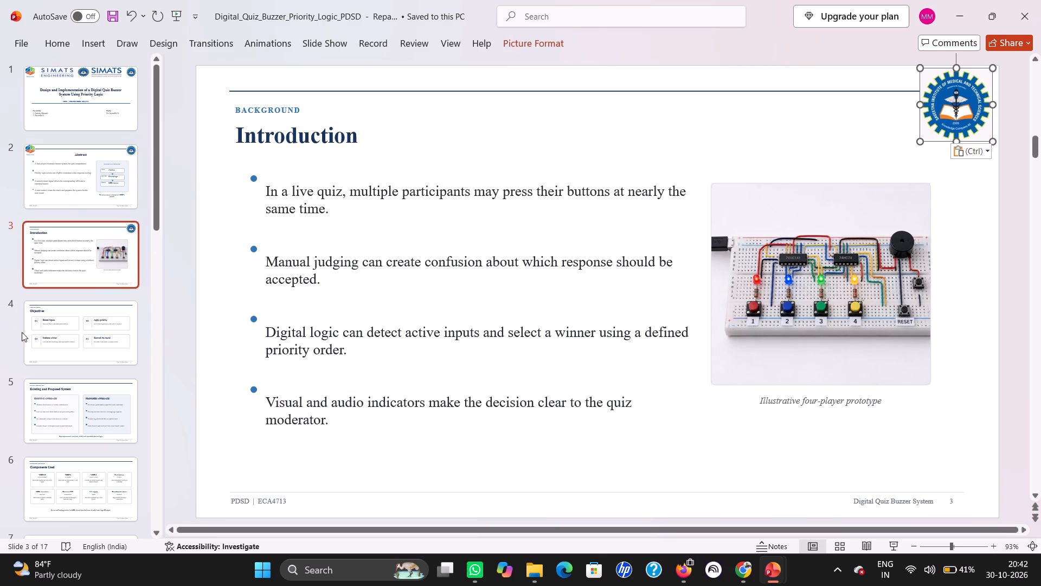
pyautogui.click(50, 328)
pyautogui.hotkey('ctrl', 'v')
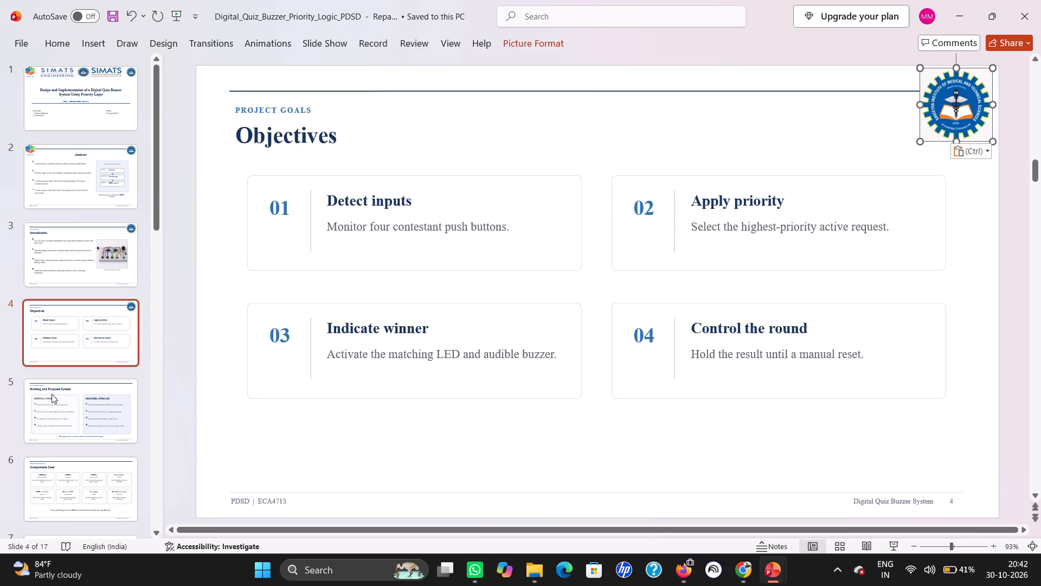
pyautogui.click(74, 395)
pyautogui.hotkey('ctrl', 'v')
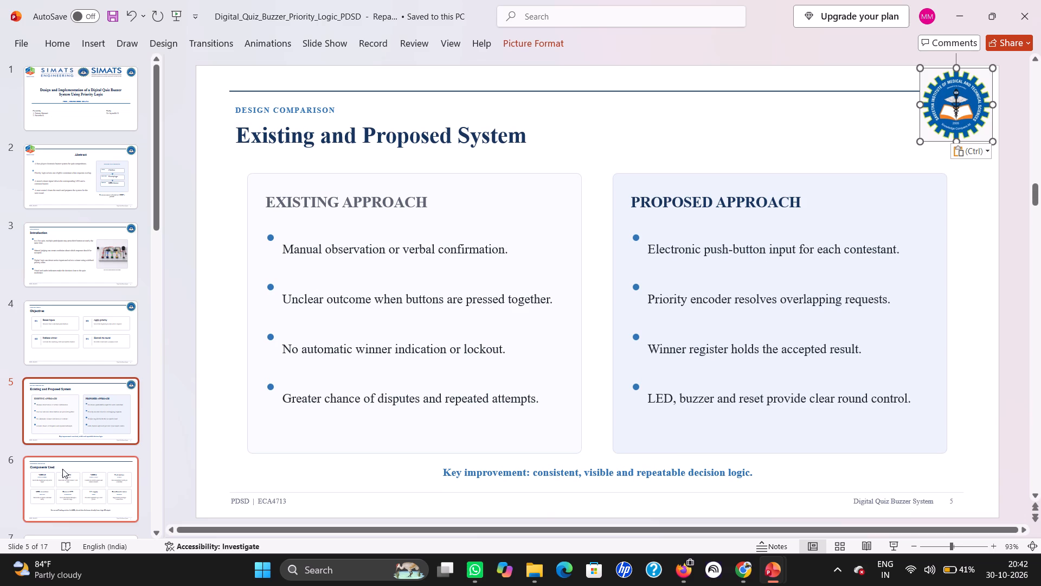
pyautogui.click(67, 476)
pyautogui.hotkey('ctrl', 'v')
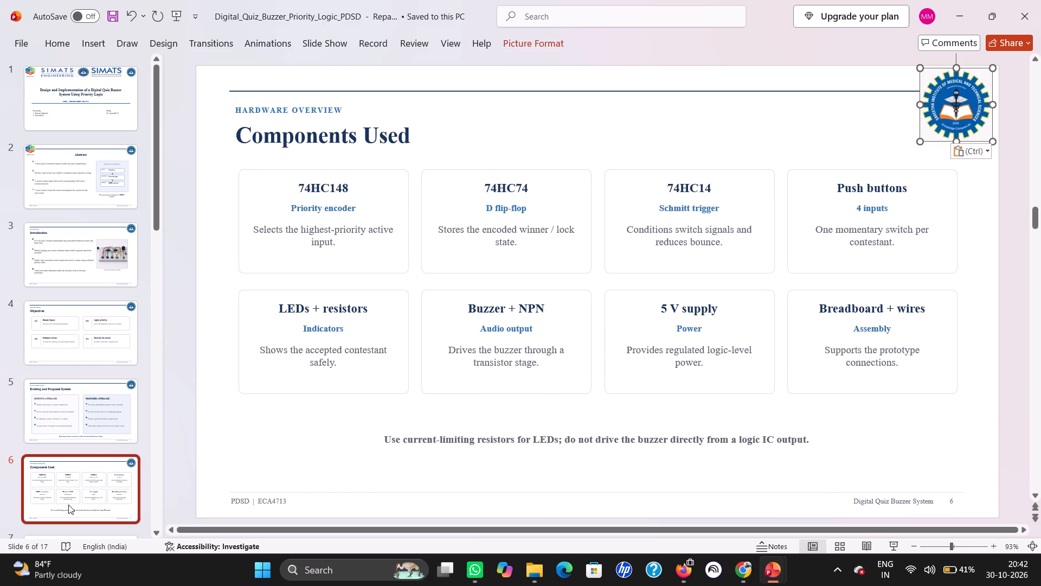
# Paste the round institute seal onto slides 7 to 11, from Block Diagram through Flowchart.
pyautogui.scroll(-3, 74, 451)
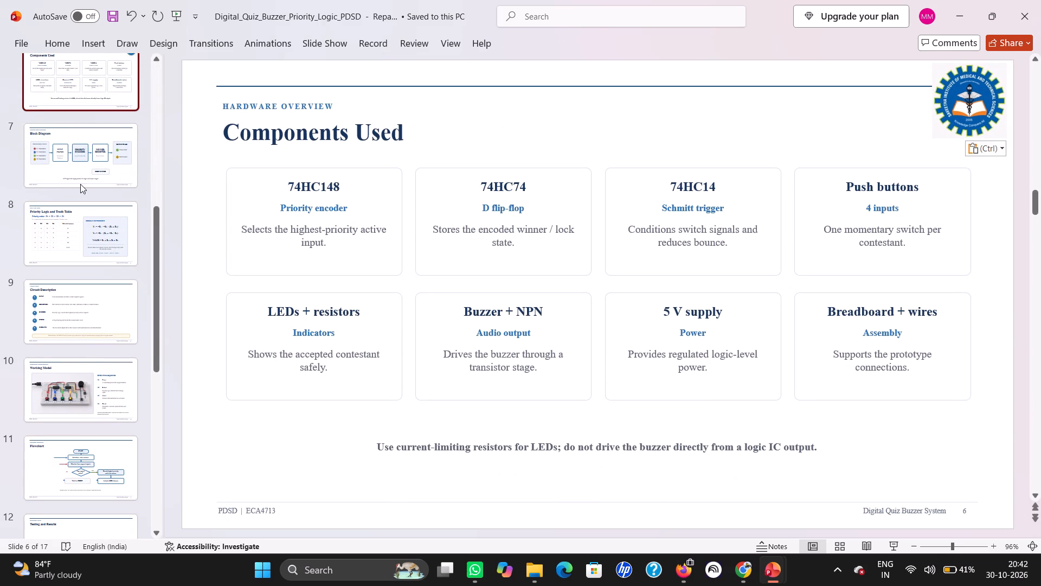
pyautogui.click(85, 174)
pyautogui.hotkey('ctrl', 'v')
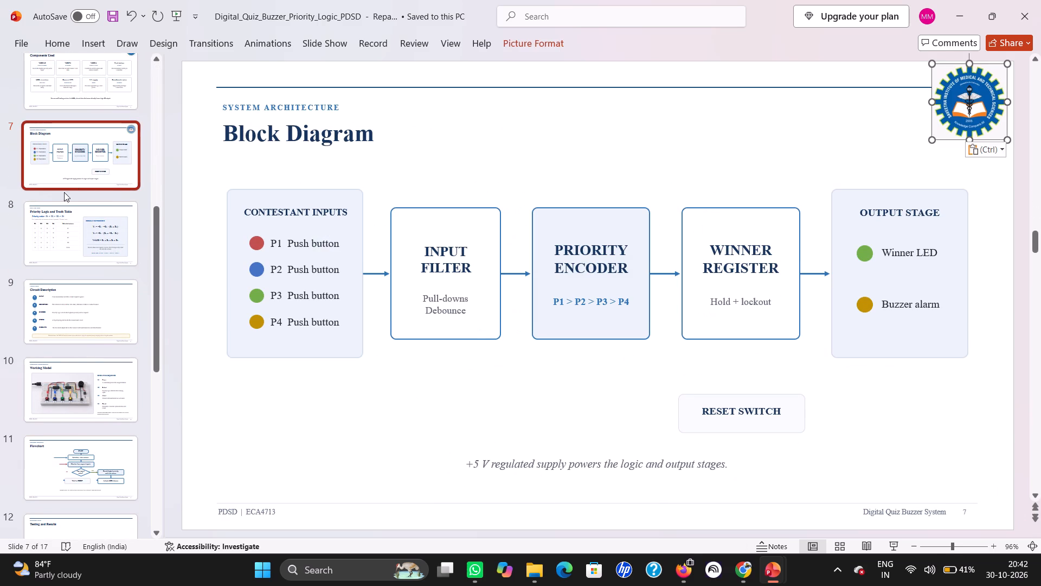
pyautogui.click(70, 231)
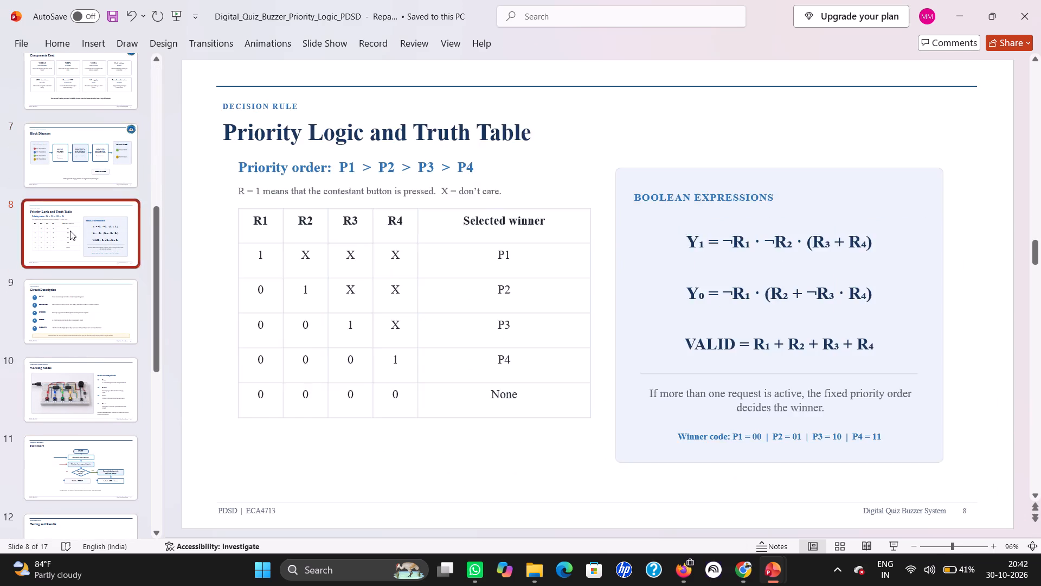
pyautogui.hotkey('ctrl', 'v')
pyautogui.click(81, 328)
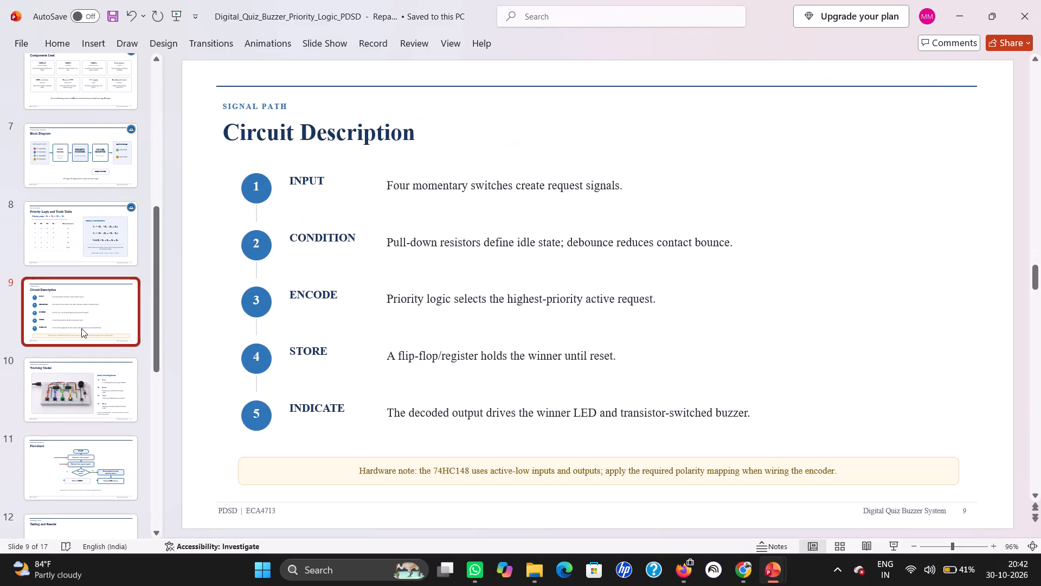
pyautogui.hotkey('ctrl', 'v')
pyautogui.click(73, 380)
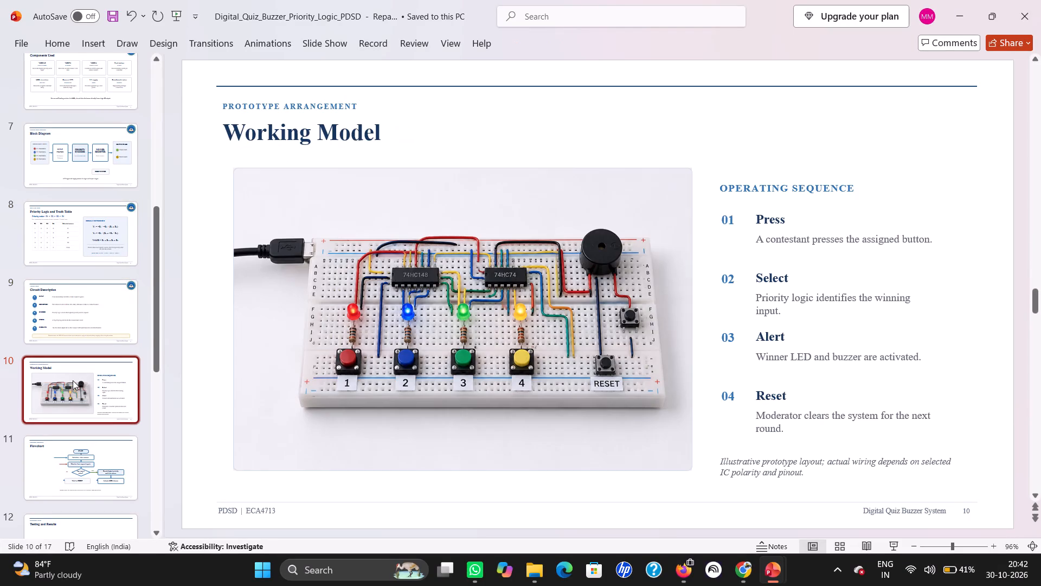
pyautogui.hotkey('ctrl', 'v')
pyautogui.click(69, 456)
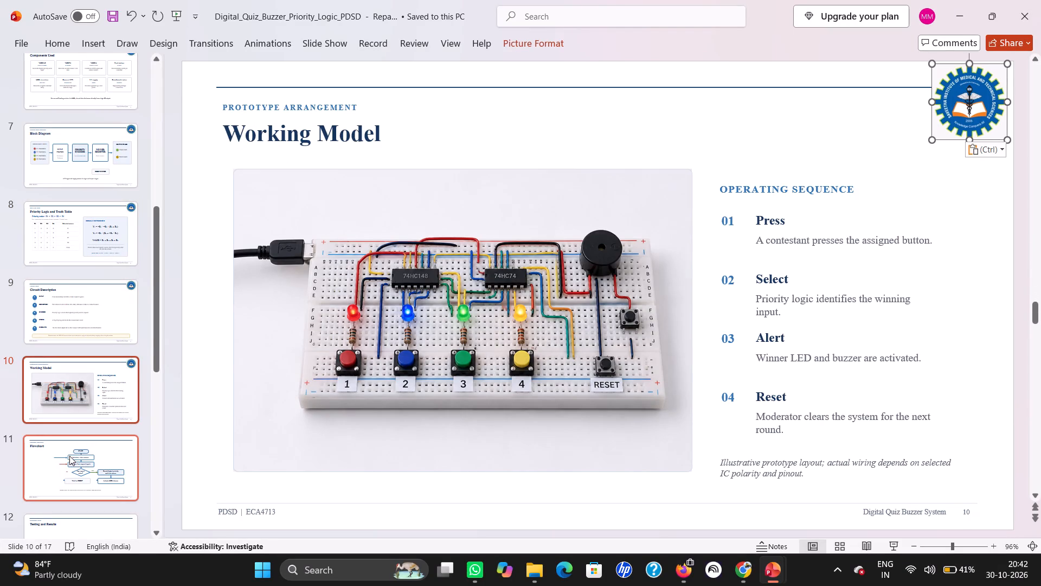
pyautogui.hotkey('ctrl', 'v')
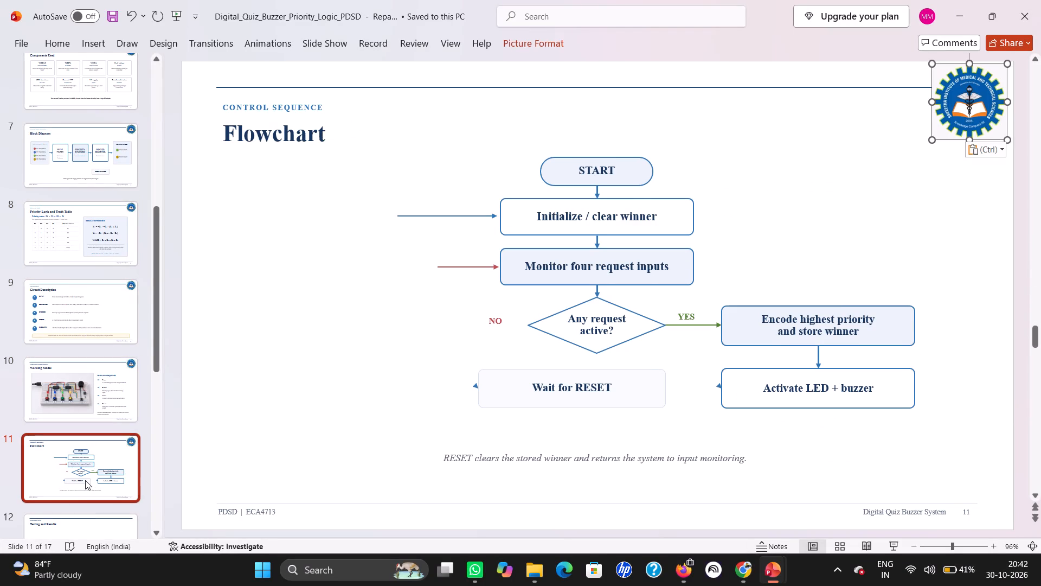
# Paste the round institute seal onto slides 12 to 16, from Testing and Results through References.
pyautogui.scroll(-1, 86, 476)
pyautogui.click(83, 360)
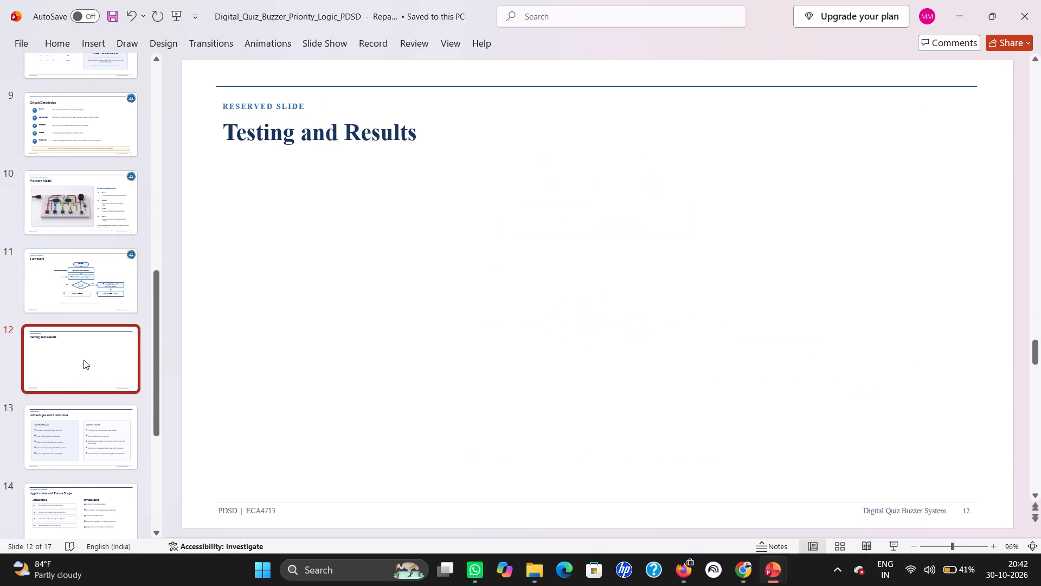
pyautogui.hotkey('ctrl', 'v')
pyautogui.click(82, 468)
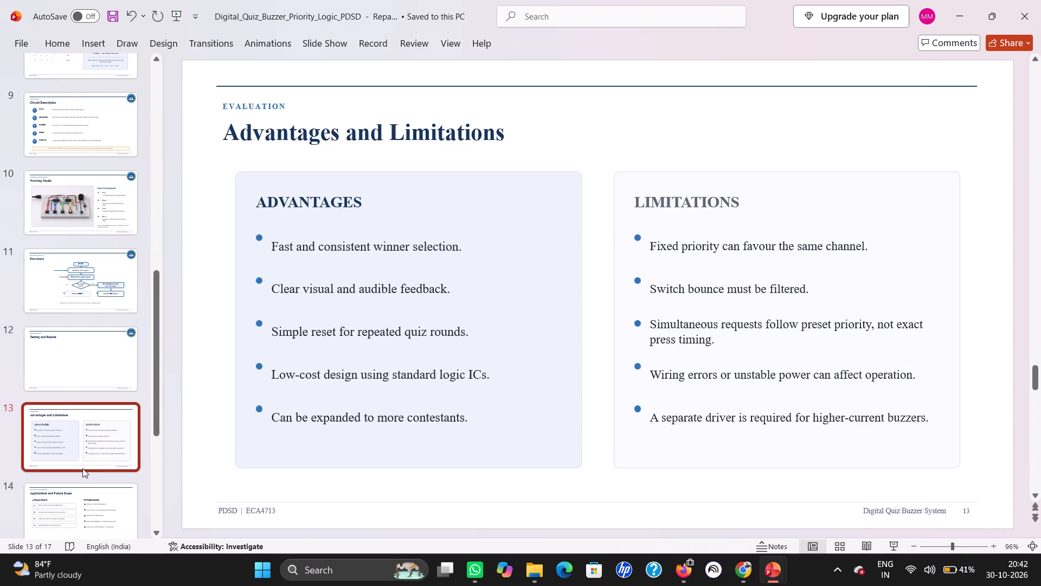
pyautogui.hotkey('ctrl', 'v')
pyautogui.click(80, 519)
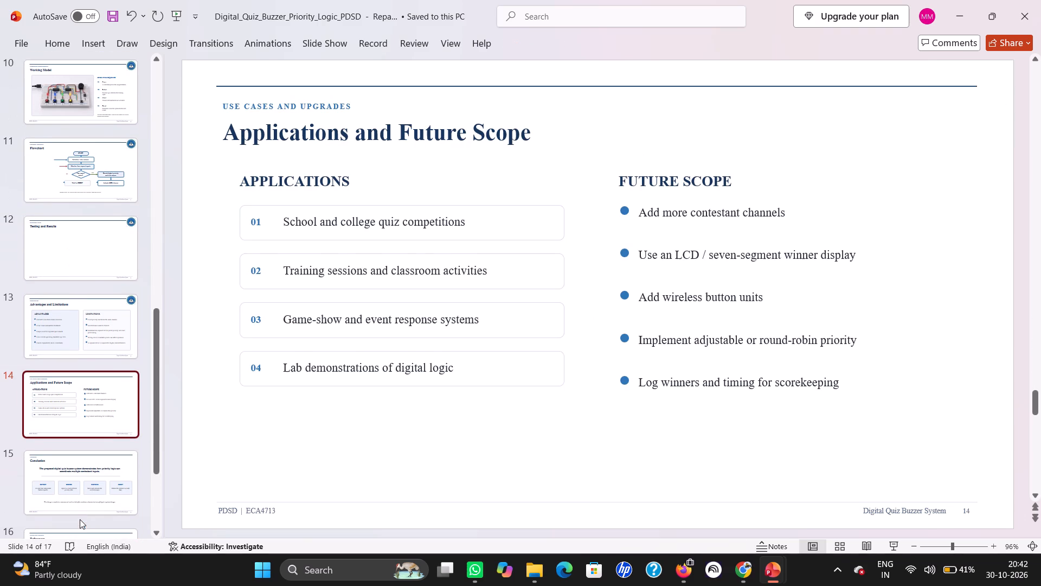
pyautogui.hotkey('ctrl', 'v')
pyautogui.scroll(-1, 80, 519)
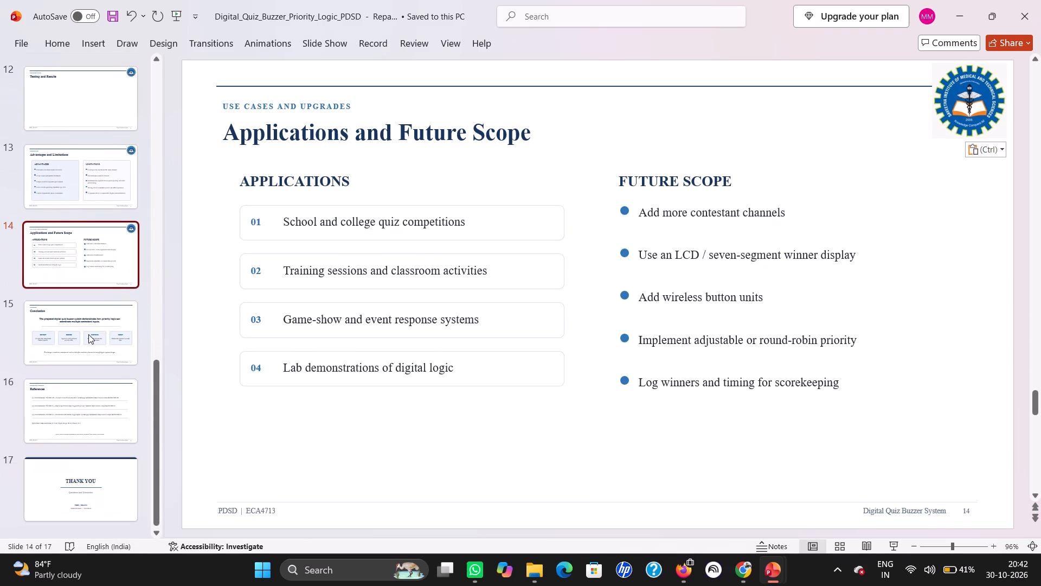
pyautogui.click(88, 334)
pyautogui.hotkey('ctrl', 'v')
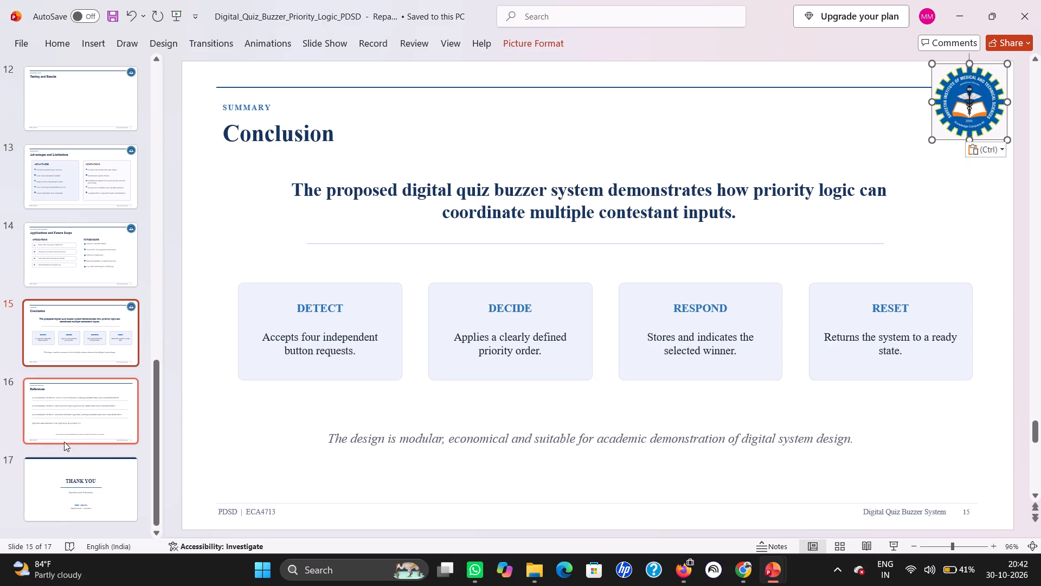
pyautogui.click(75, 492)
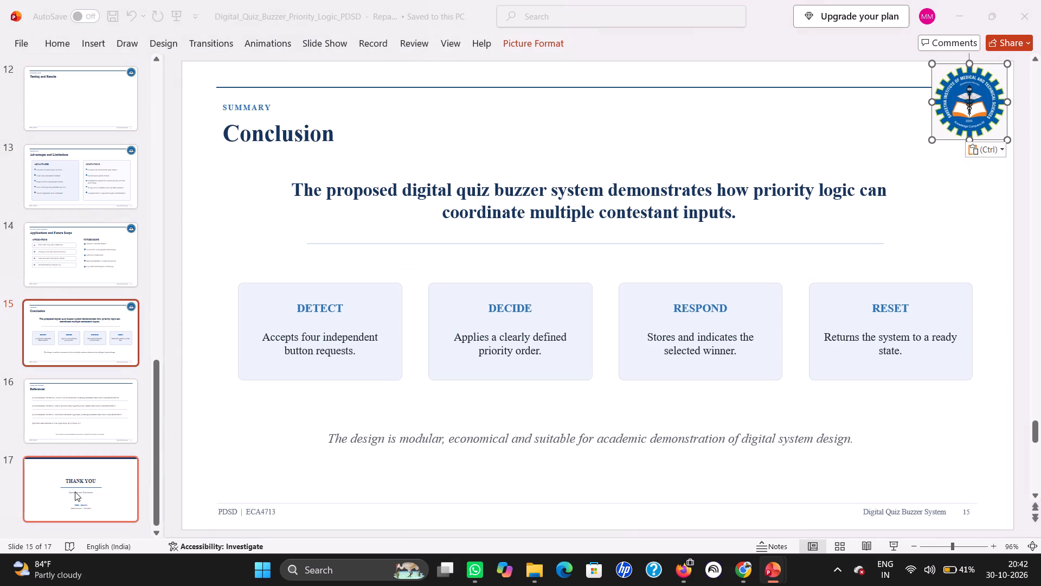
pyautogui.click(71, 413)
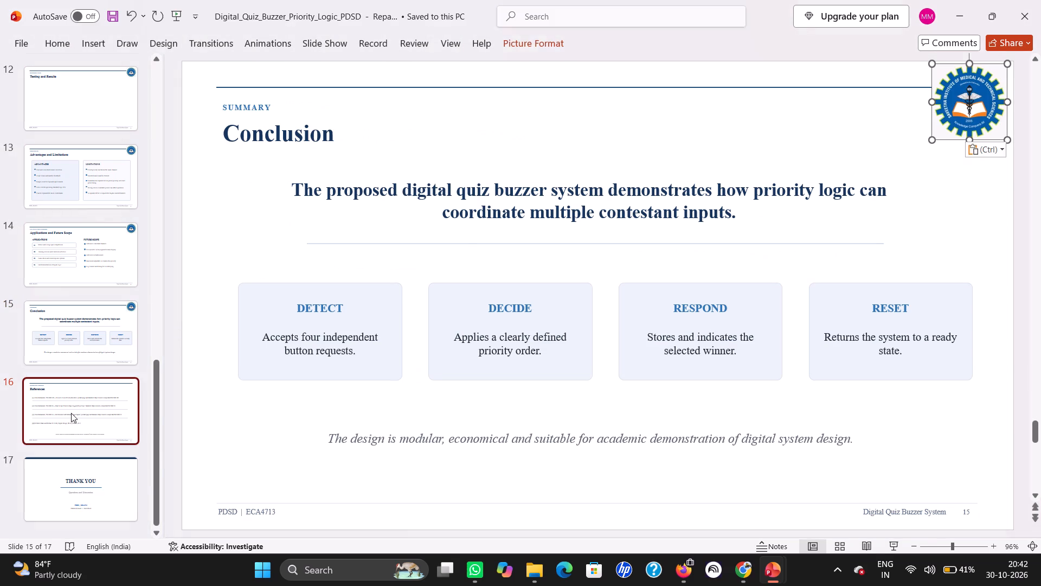
pyautogui.hotkey('ctrl', 'v')
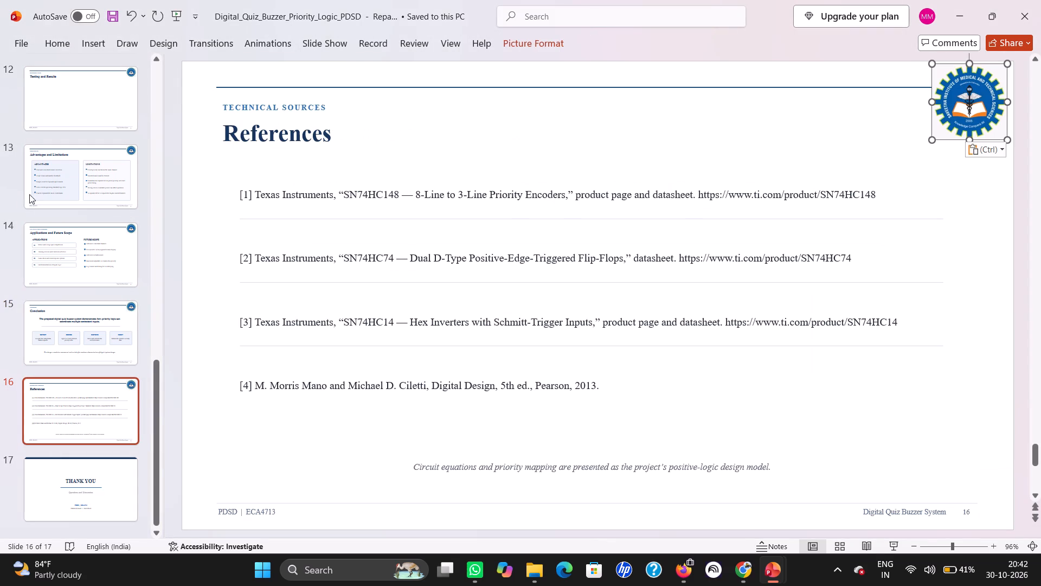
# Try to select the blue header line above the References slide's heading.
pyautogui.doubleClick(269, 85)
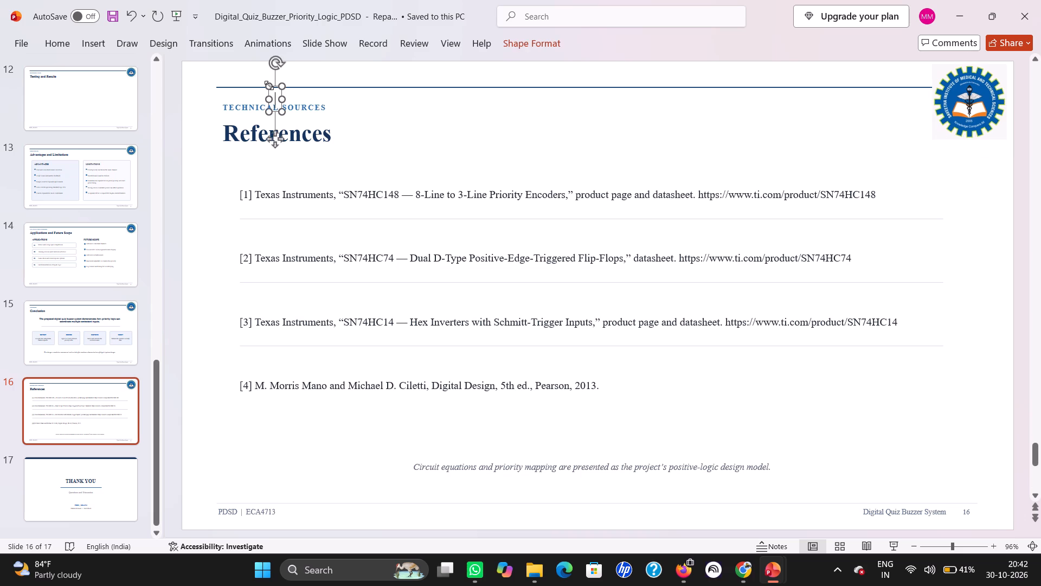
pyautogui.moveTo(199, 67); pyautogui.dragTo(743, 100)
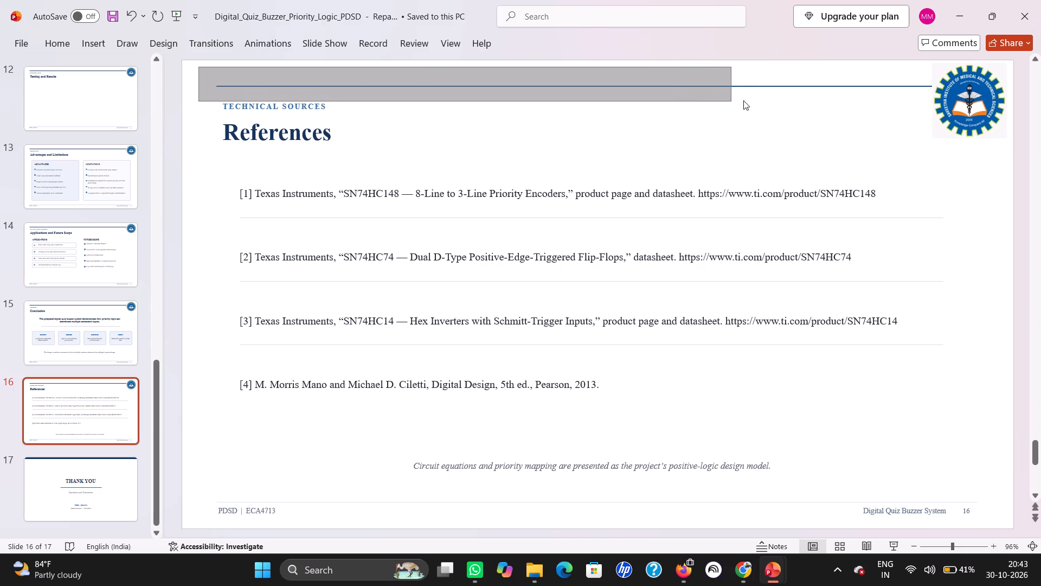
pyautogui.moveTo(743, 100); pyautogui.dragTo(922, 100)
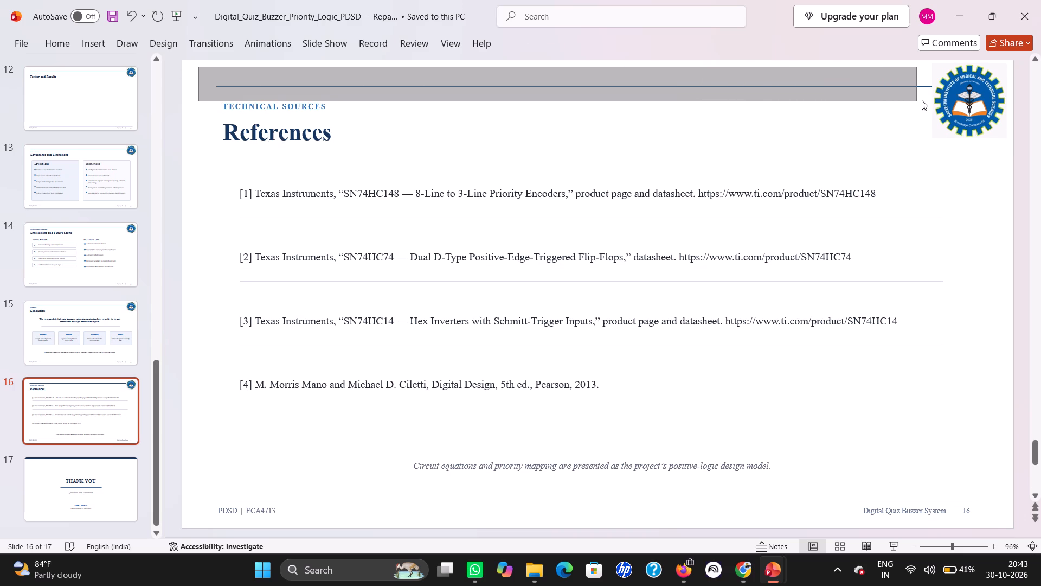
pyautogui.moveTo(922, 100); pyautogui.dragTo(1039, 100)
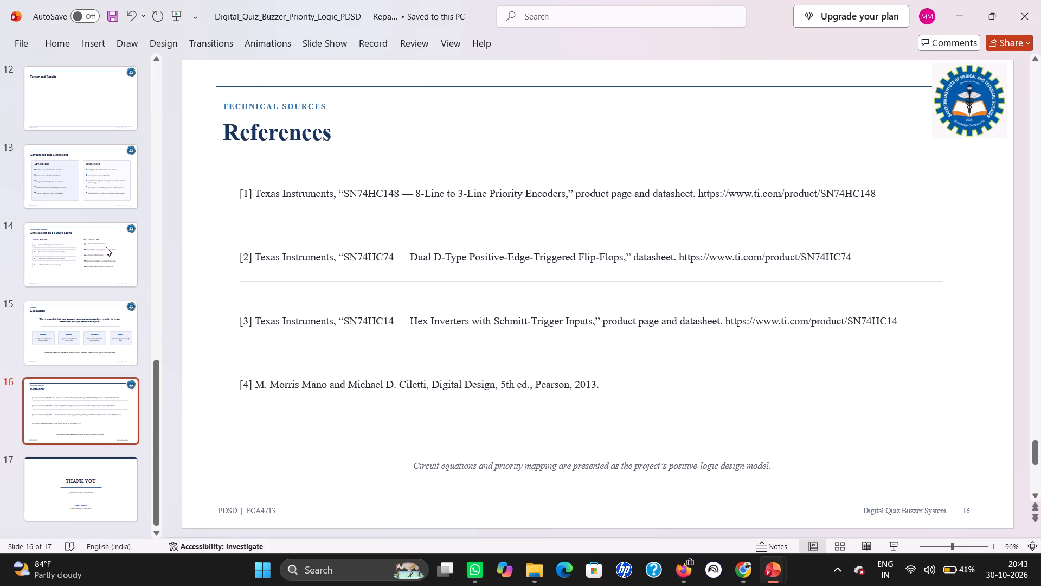
# Copy the "Engineer to Excel" logo from the Abstract slide and paste it onto slides 3 to 6, Introduction through Components Used.
pyautogui.scroll(15, 99, 247)
pyautogui.click(53, 147)
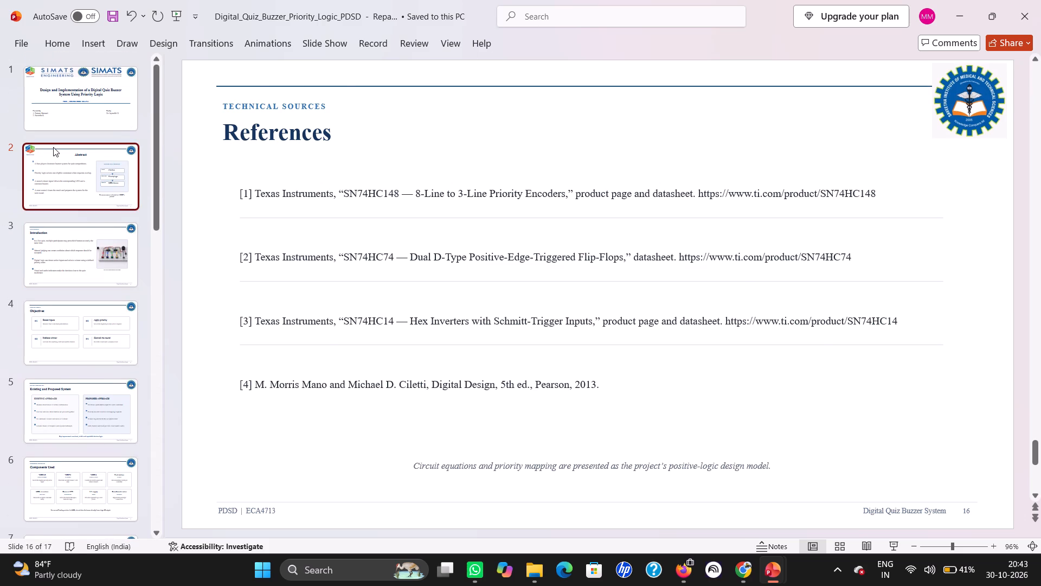
pyautogui.click(216, 92)
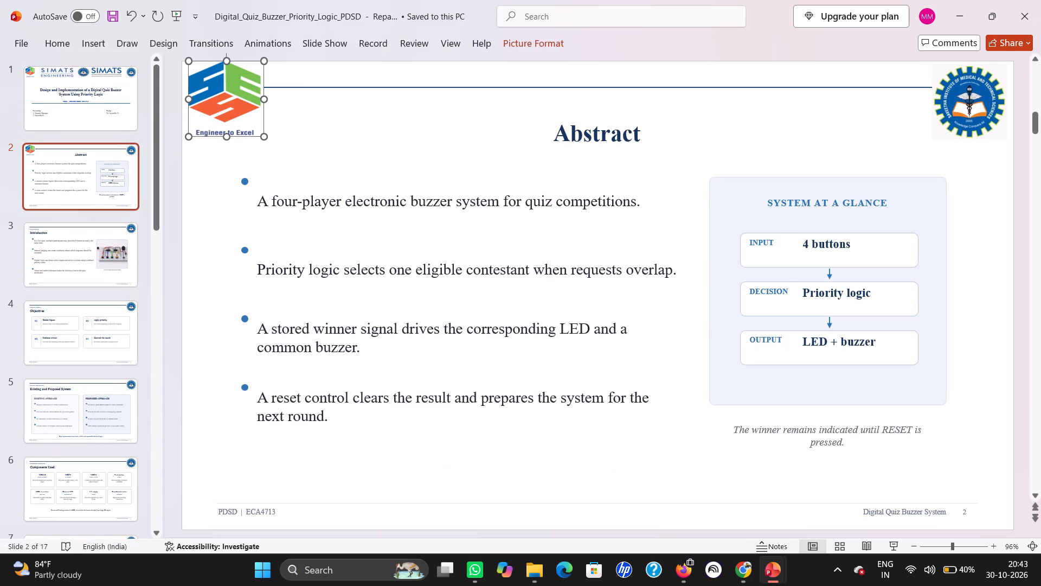
pyautogui.hotkey('ctrl', 'c')
pyautogui.click(95, 233)
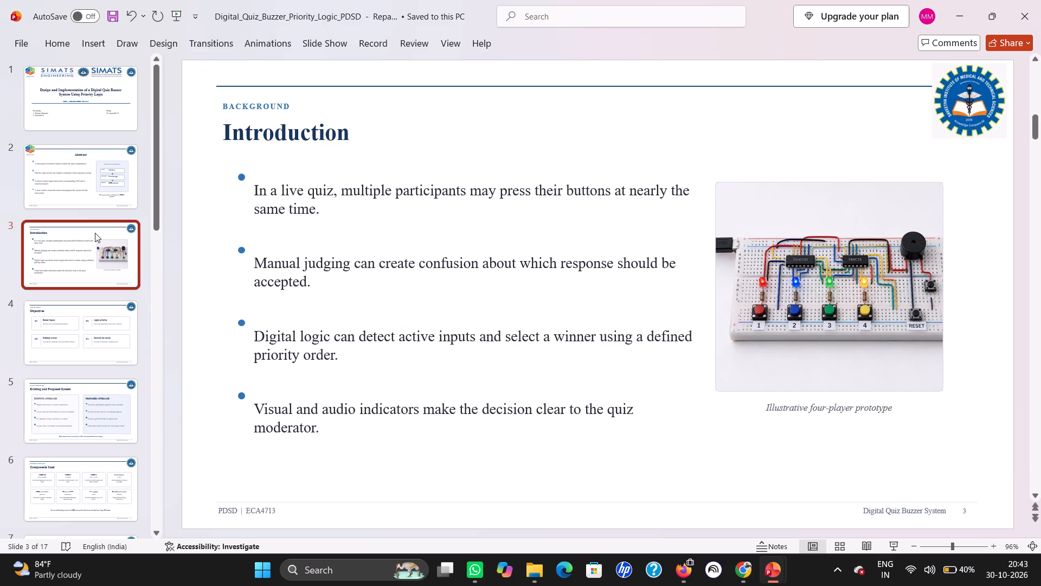
pyautogui.hotkey('ctrl', 'v')
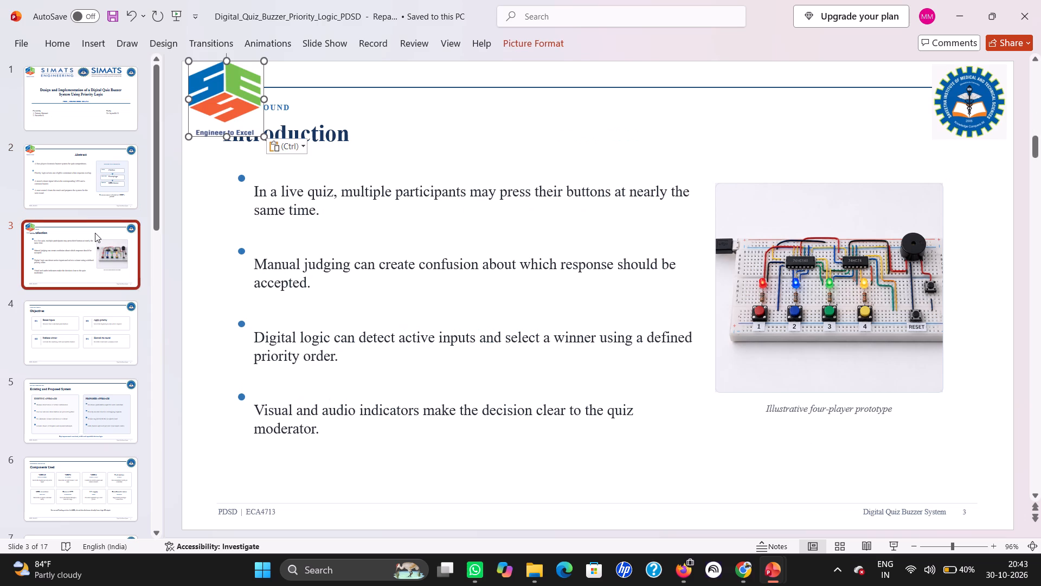
pyautogui.click(79, 318)
pyautogui.hotkey('ctrl', 'v')
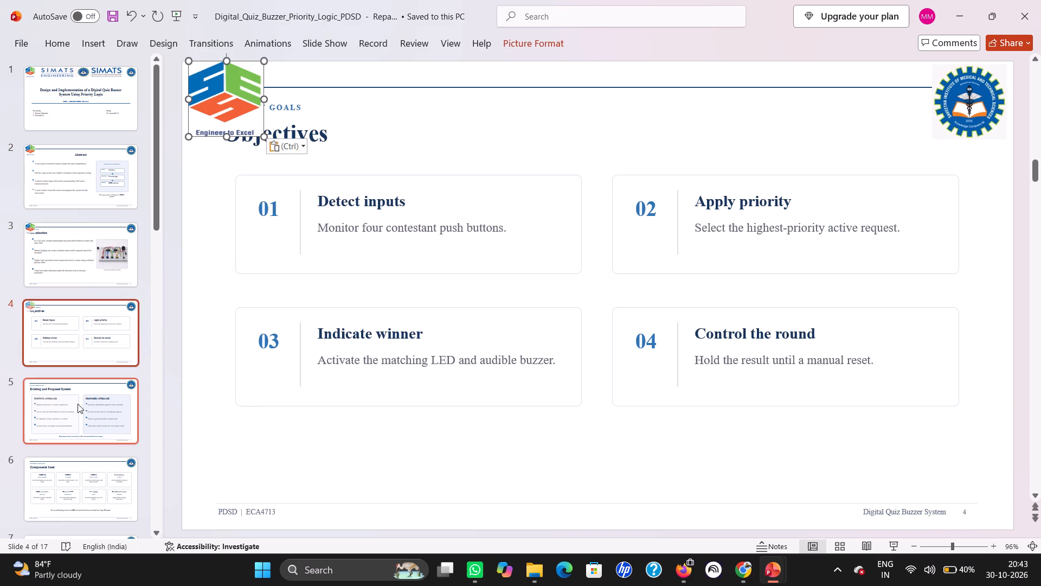
pyautogui.click(75, 404)
pyautogui.hotkey('ctrl', 'v')
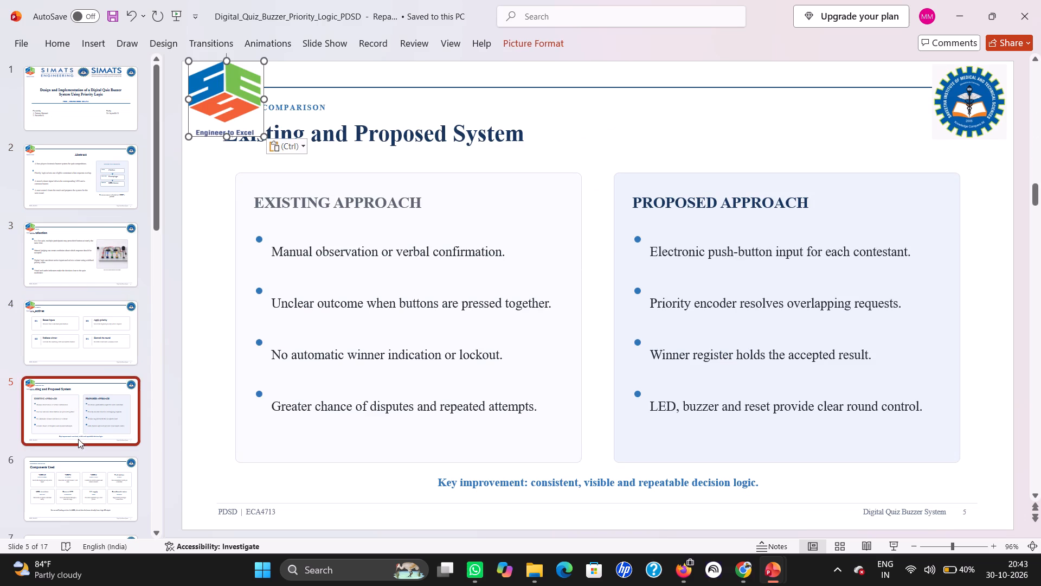
pyautogui.click(69, 486)
pyautogui.hotkey('ctrl', 'v')
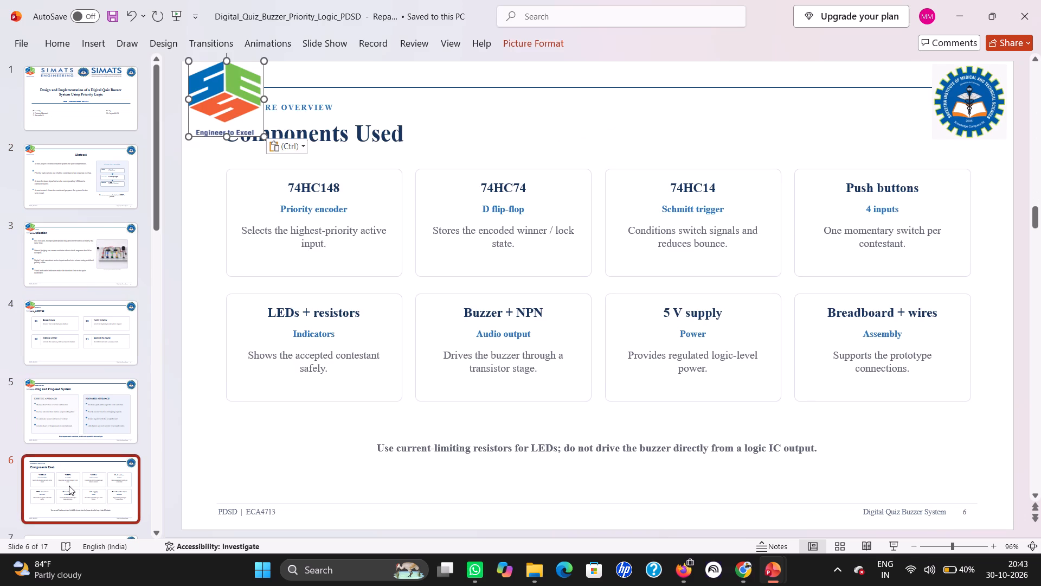
# Paste the "Engineer to Excel" logo onto slides 7 to 11, from Block Diagram through Flowchart.
pyautogui.scroll(-3, 69, 486)
pyautogui.click(80, 266)
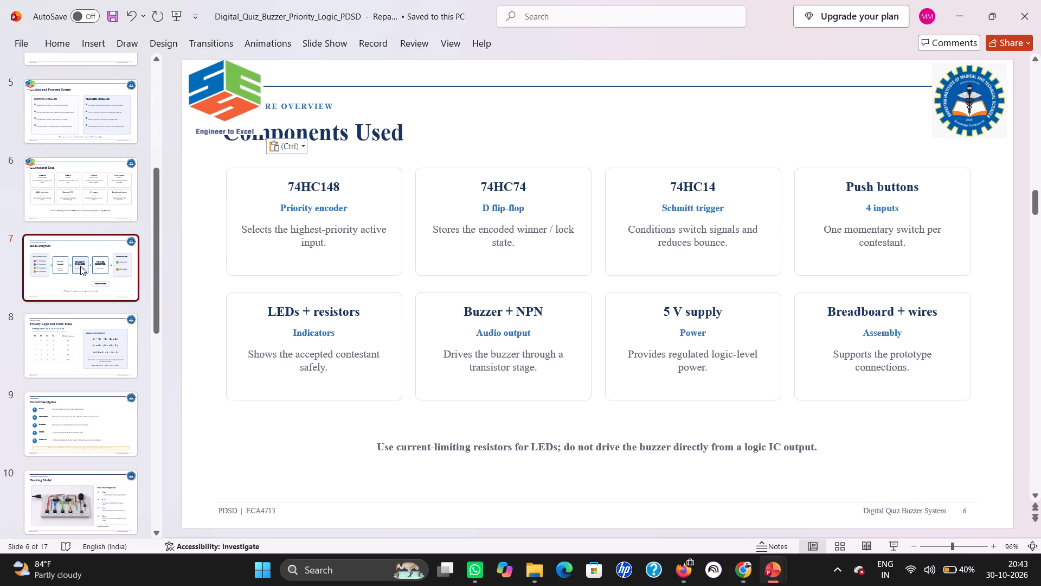
pyautogui.hotkey('ctrl', 'v')
pyautogui.click(64, 326)
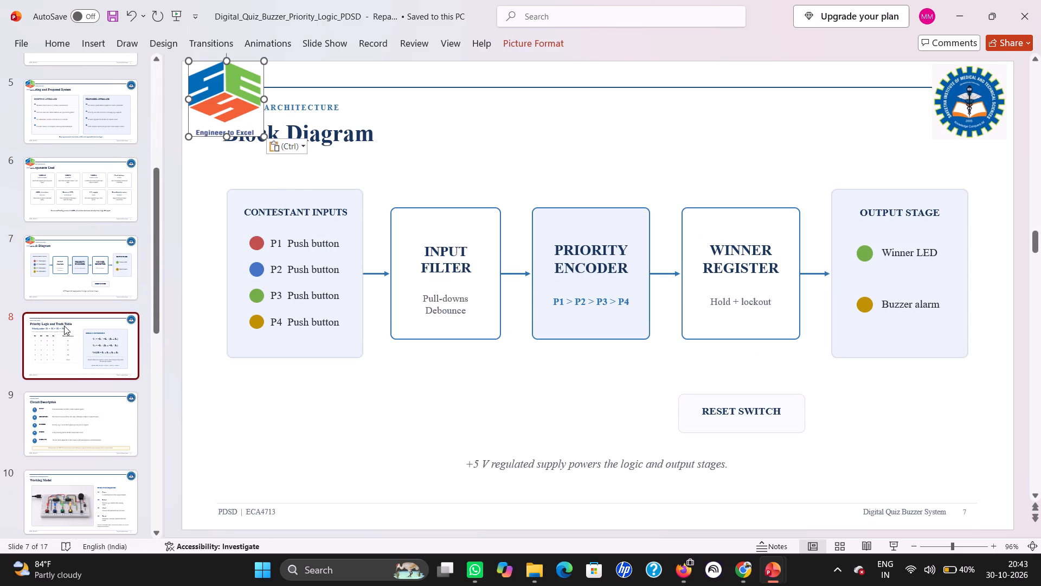
pyautogui.hotkey('ctrl', 'v')
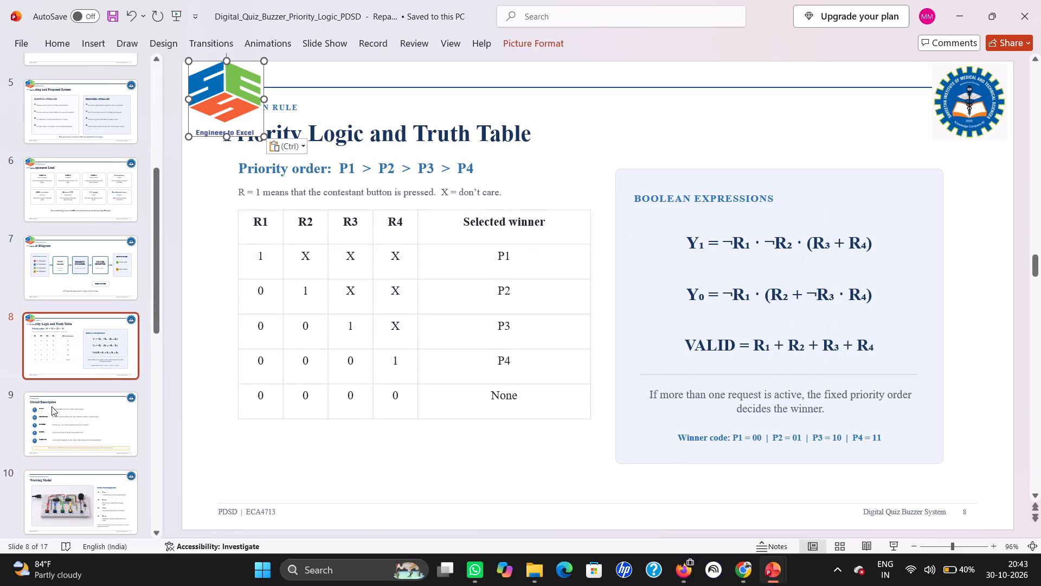
pyautogui.click(52, 406)
pyautogui.hotkey('ctrl', 'v')
pyautogui.scroll(-2, 52, 406)
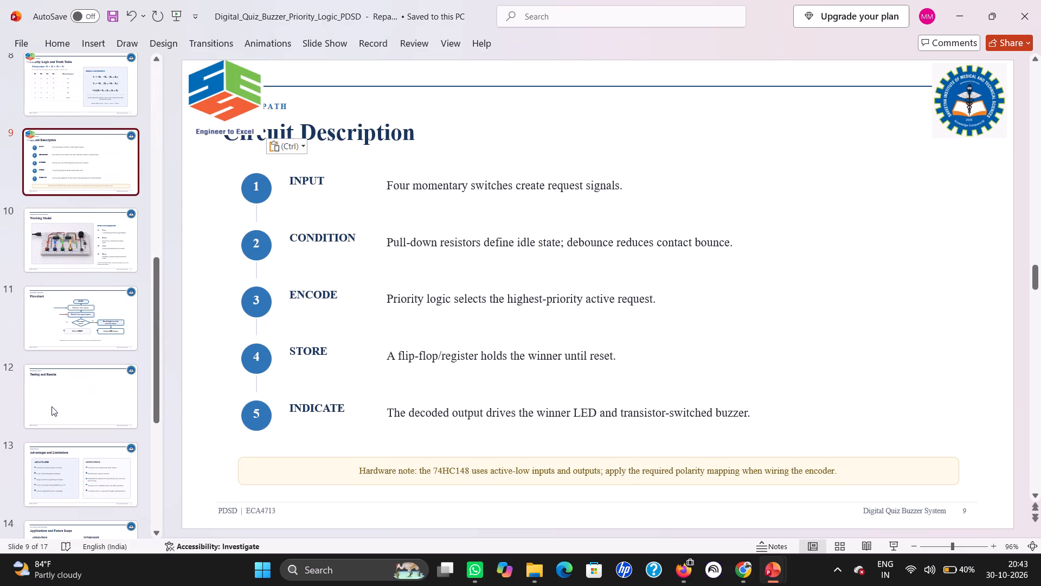
pyautogui.click(70, 251)
pyautogui.hotkey('ctrl', 'v')
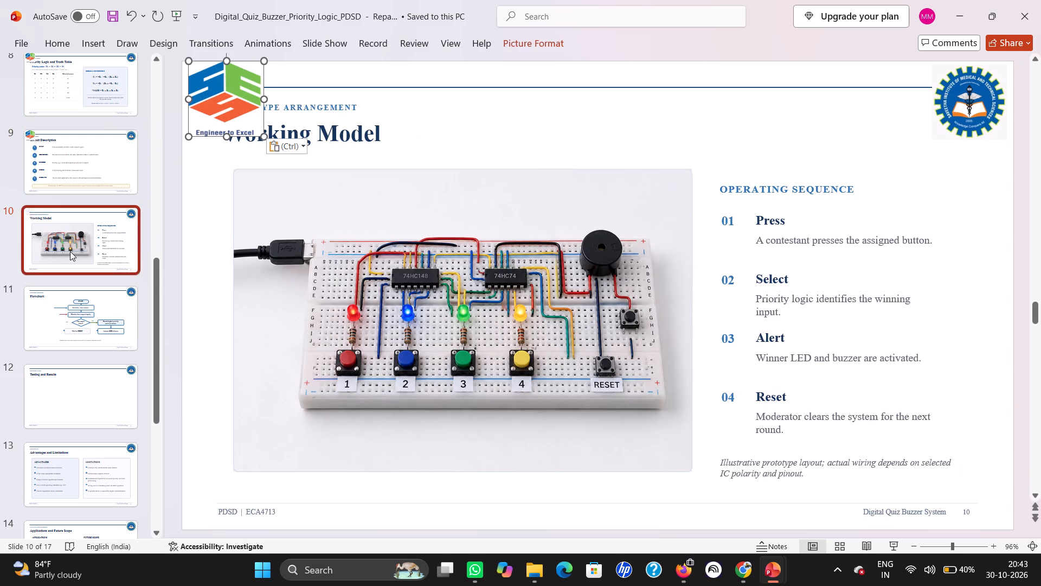
pyautogui.click(55, 324)
pyautogui.hotkey('ctrl', 'v')
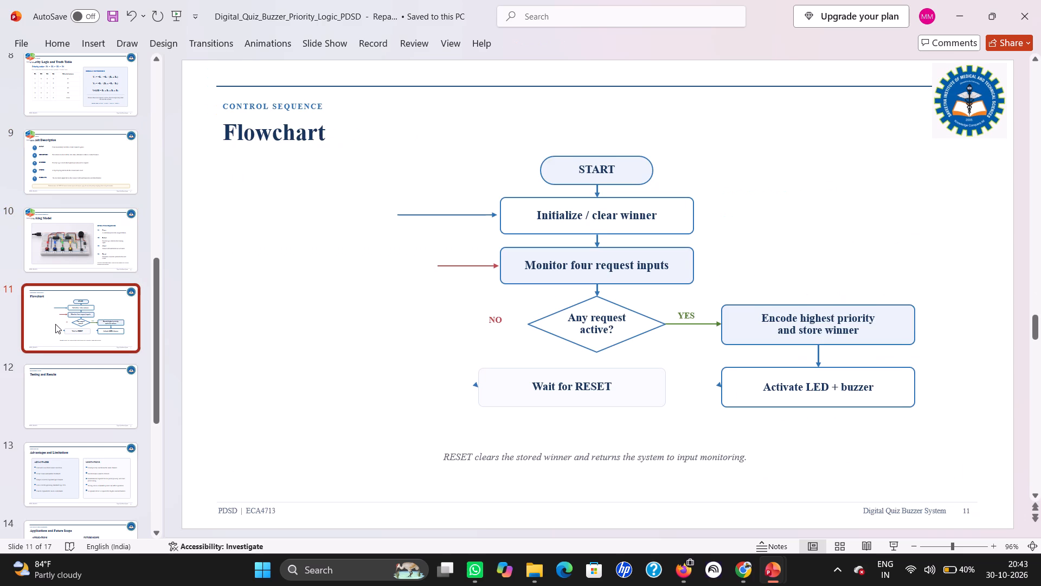
# Paste the "Engineer to Excel" logo onto slides 12 to 16, from Testing and Results through References.
pyautogui.click(44, 397)
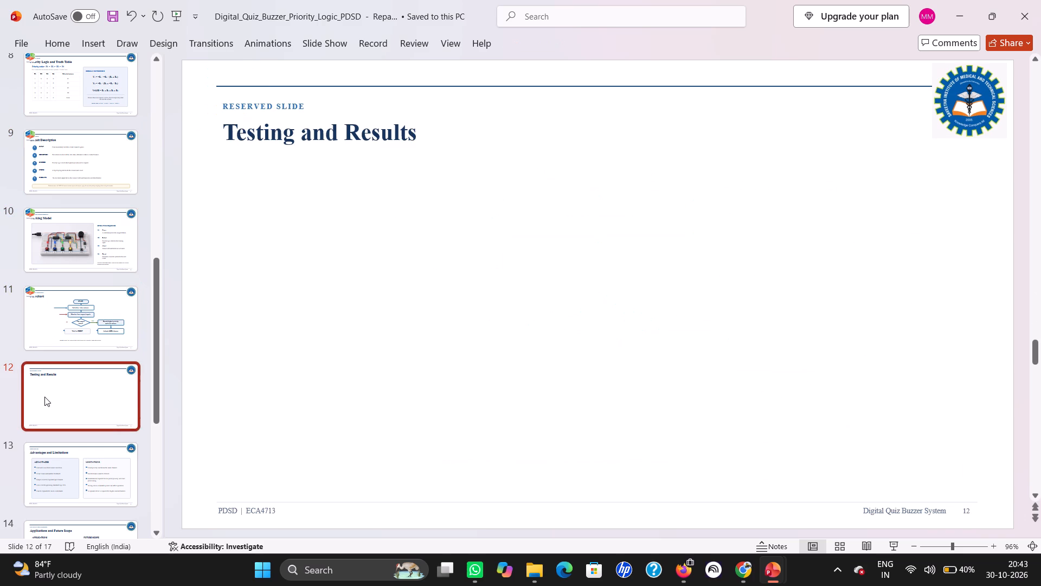
pyautogui.hotkey('ctrl', 'v')
pyautogui.click(56, 463)
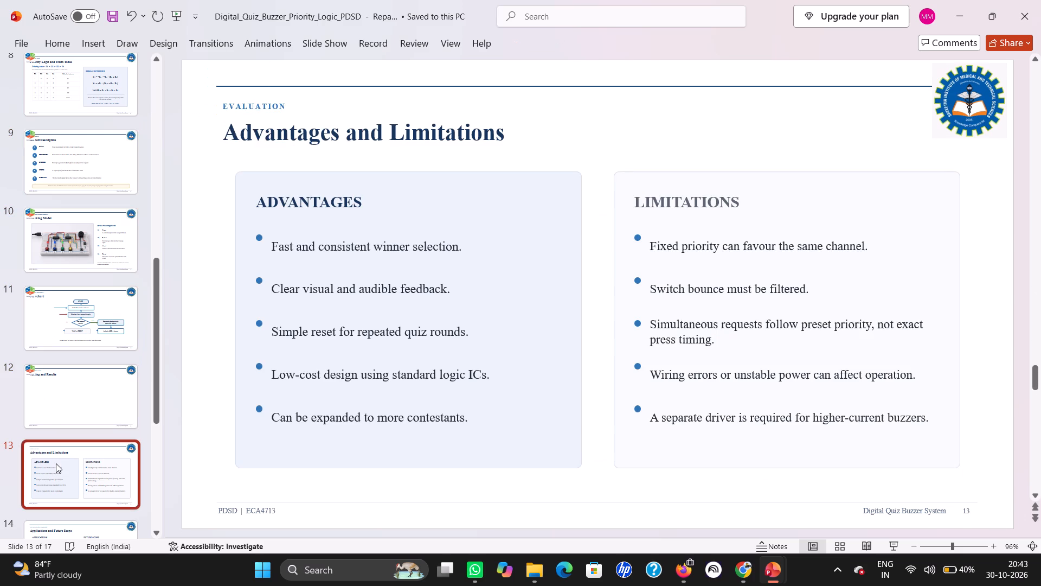
pyautogui.hotkey('ctrl', 'v')
pyautogui.scroll(-1, 56, 463)
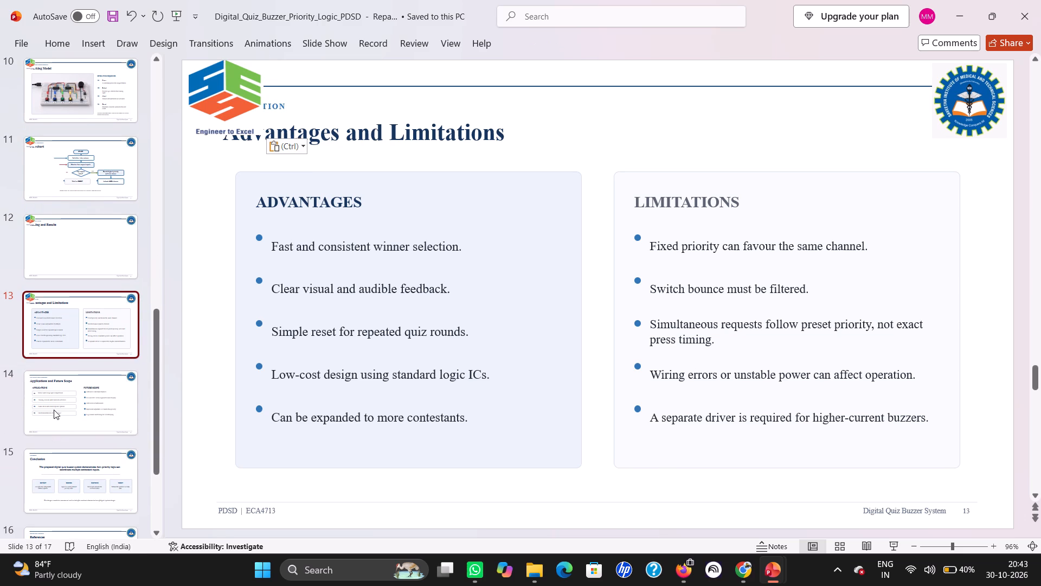
pyautogui.click(54, 410)
pyautogui.hotkey('ctrl', 'v')
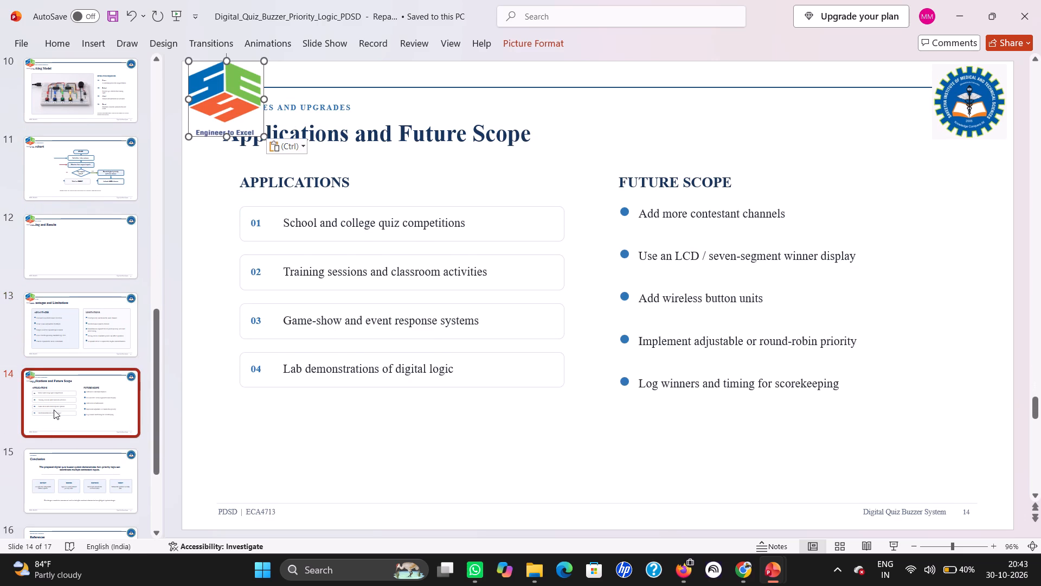
pyautogui.scroll(-1, 54, 410)
pyautogui.click(84, 361)
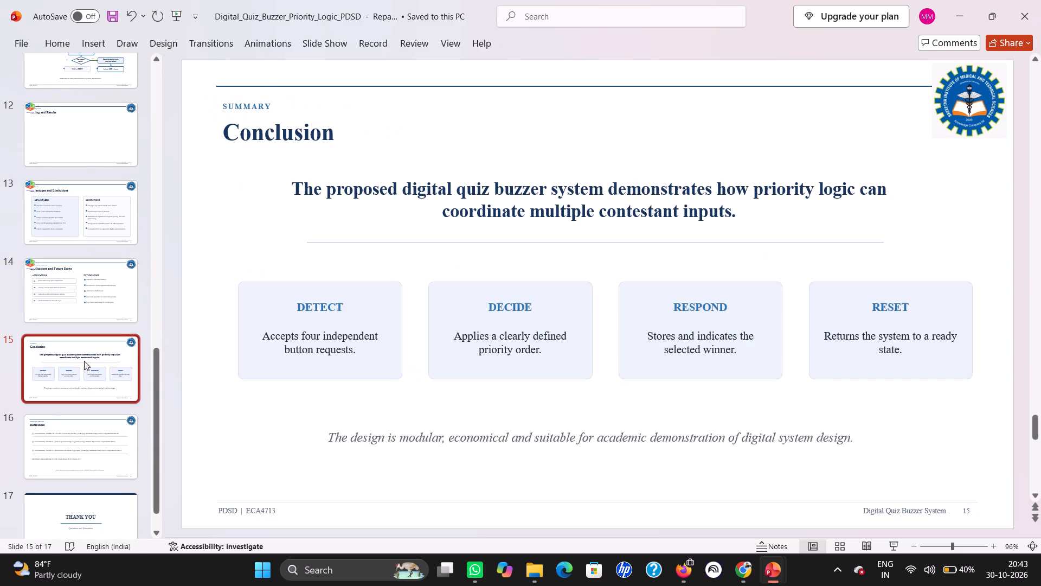
pyautogui.hotkey('ctrl', 'v')
pyautogui.click(82, 423)
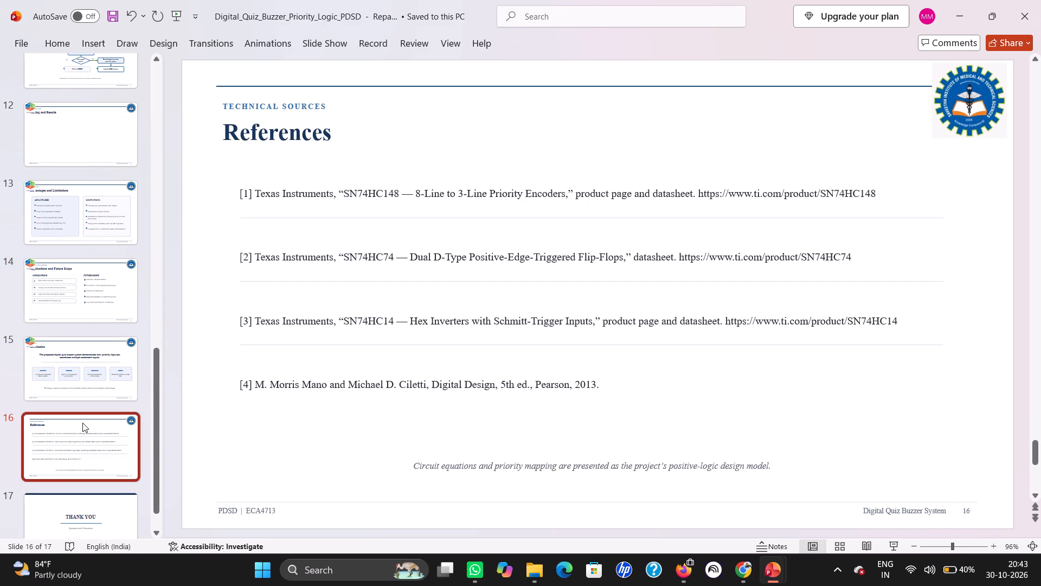
pyautogui.hotkey('ctrl', 'v')
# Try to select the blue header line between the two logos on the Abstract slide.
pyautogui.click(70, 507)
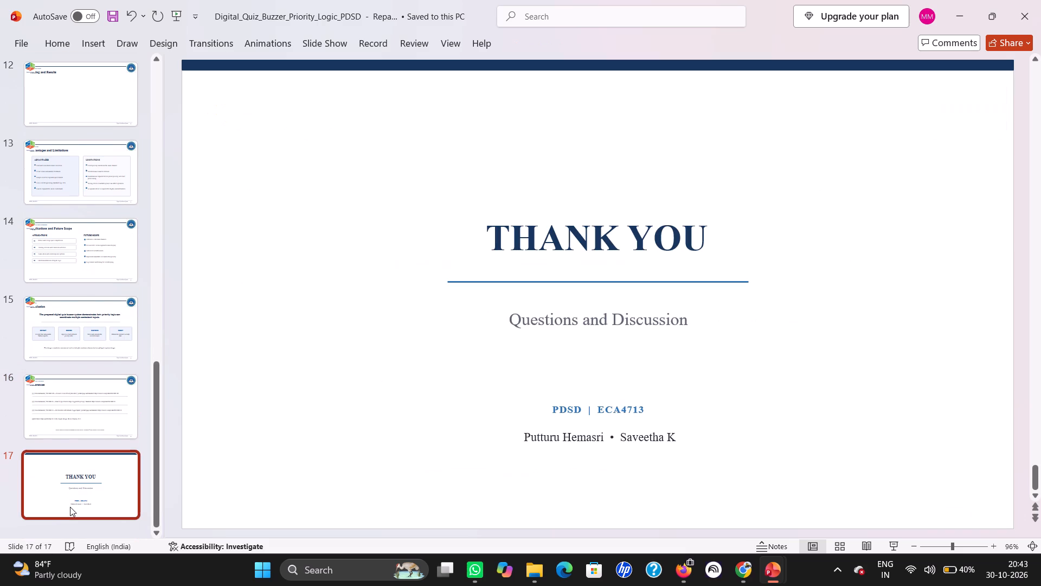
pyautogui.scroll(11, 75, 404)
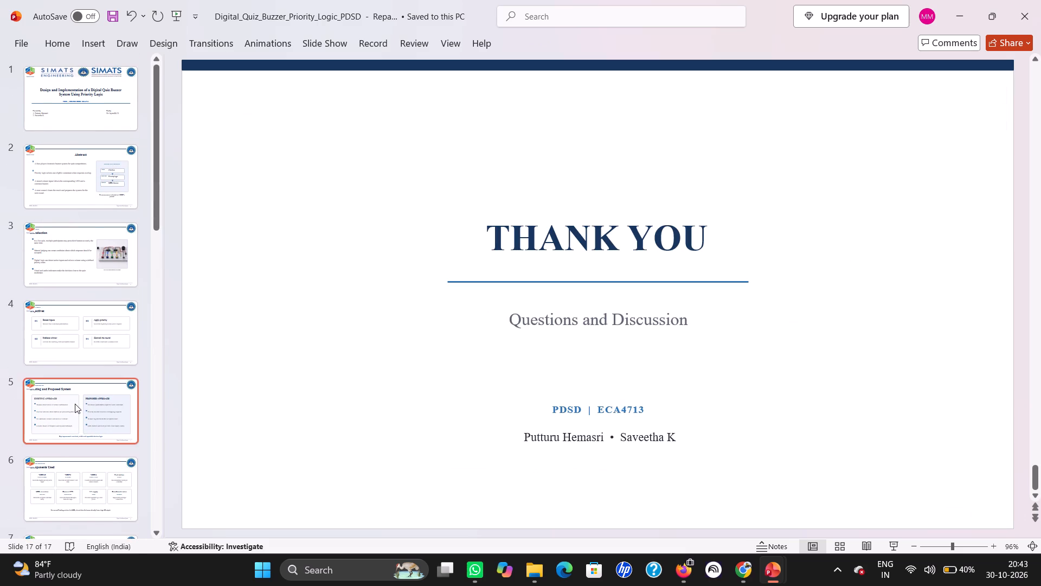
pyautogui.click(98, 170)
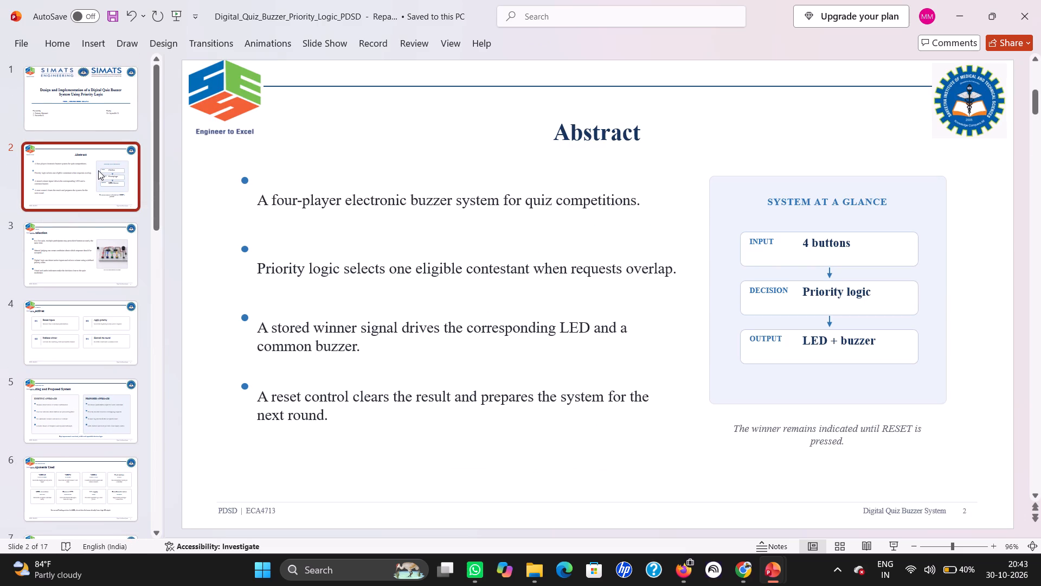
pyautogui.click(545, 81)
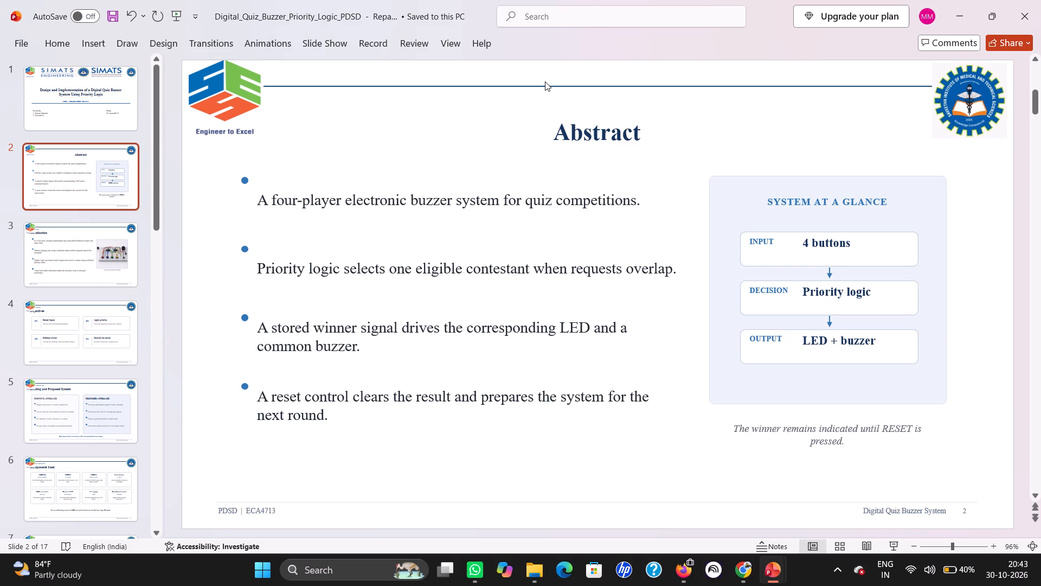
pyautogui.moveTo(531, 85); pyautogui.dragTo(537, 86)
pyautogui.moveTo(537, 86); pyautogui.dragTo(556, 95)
# Apply the fourth theme in the theme gallery, a plain white design, to the presentation and check the title slide.
pyautogui.click(166, 47)
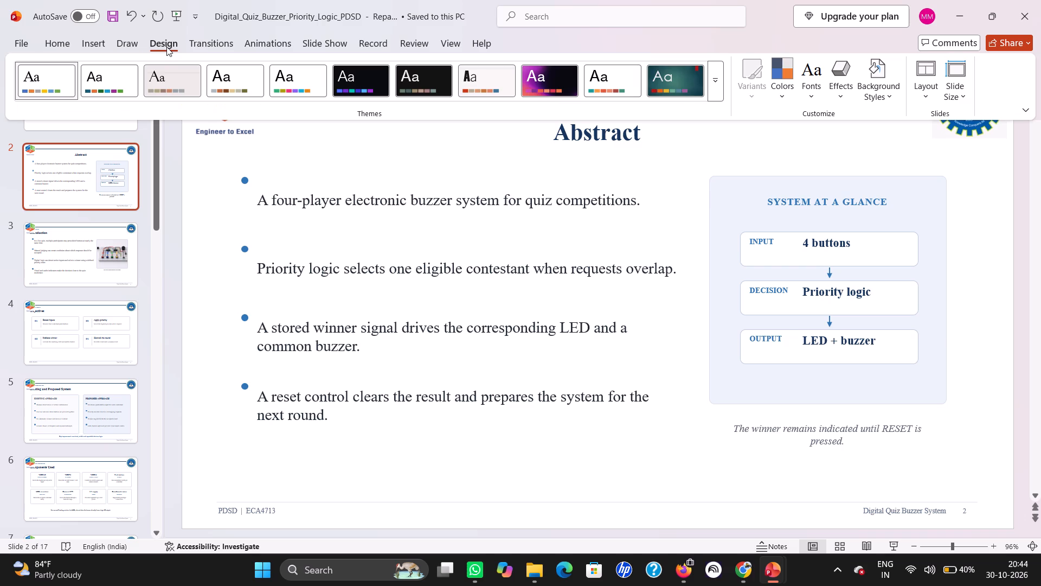
pyautogui.click(246, 74)
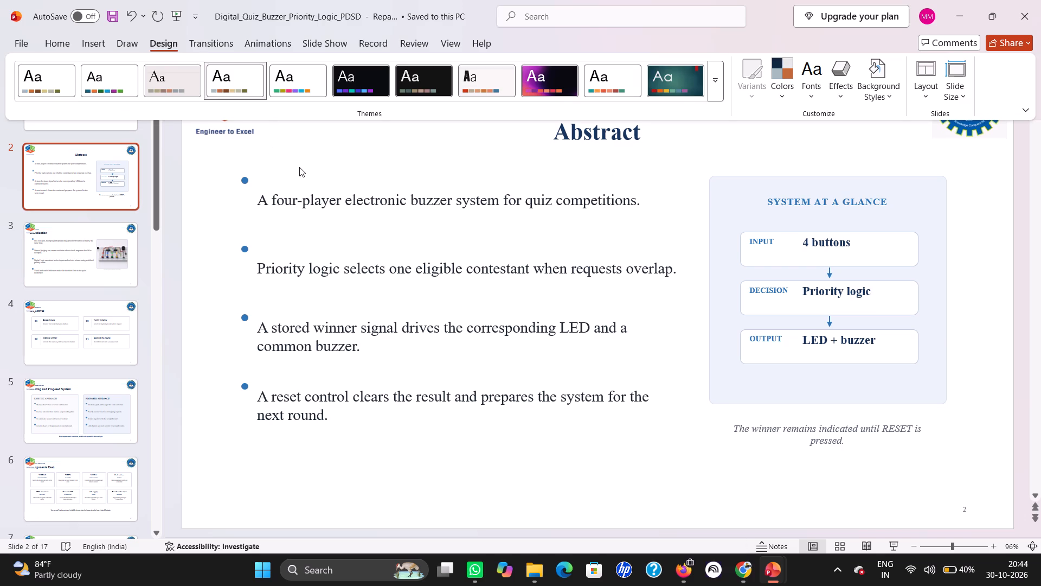
pyautogui.scroll(3, 101, 216)
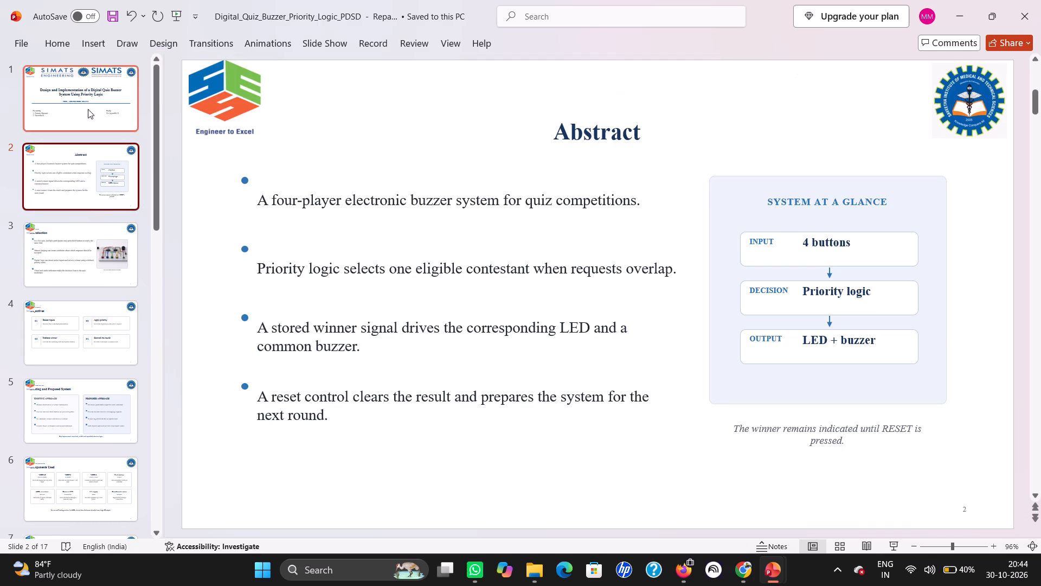
pyautogui.click(88, 109)
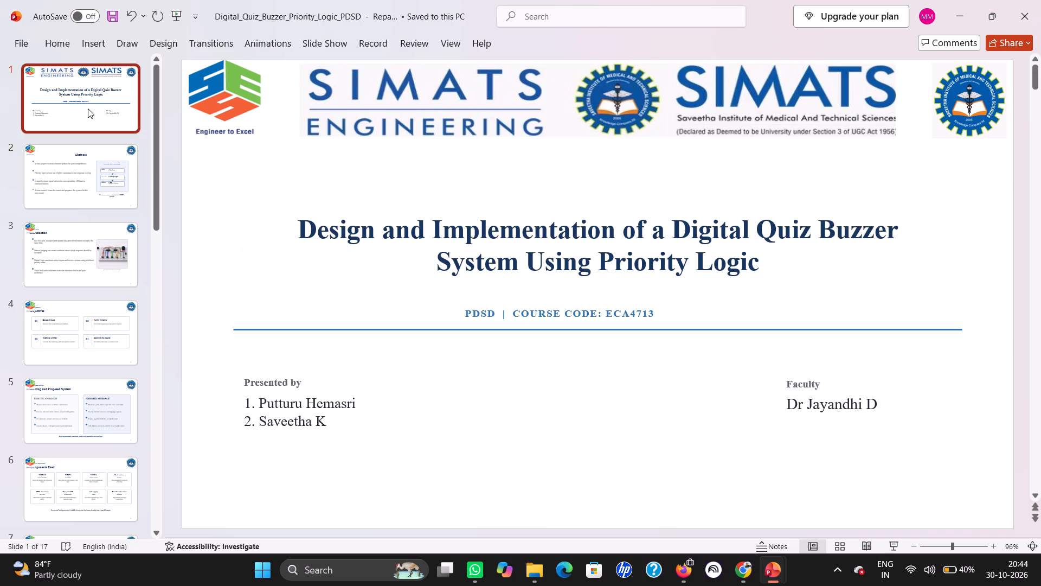
# Move the Abstract heading on slide 2 up into the header area between the two logos.
pyautogui.click(93, 172)
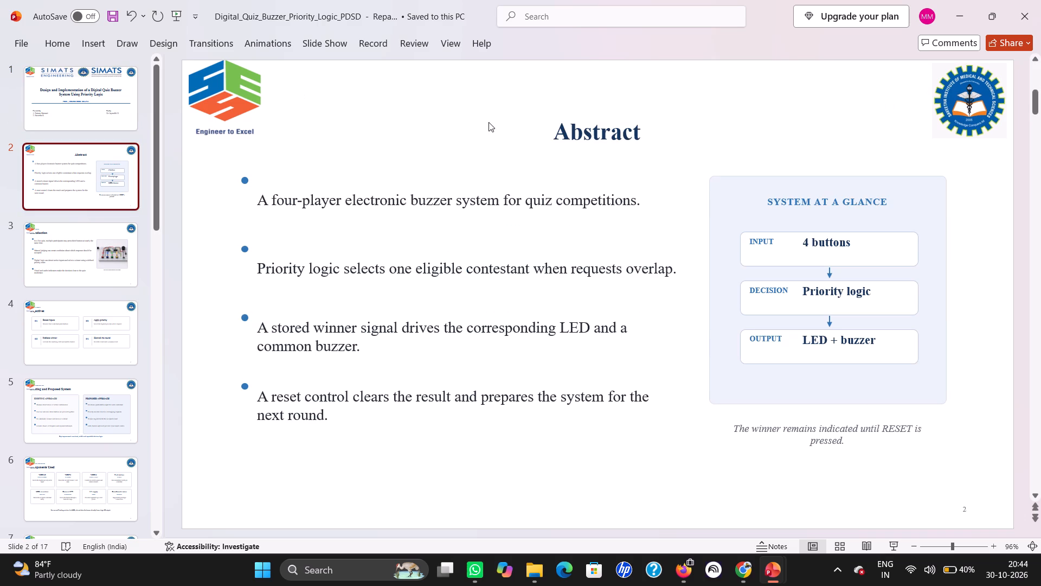
pyautogui.click(226, 96)
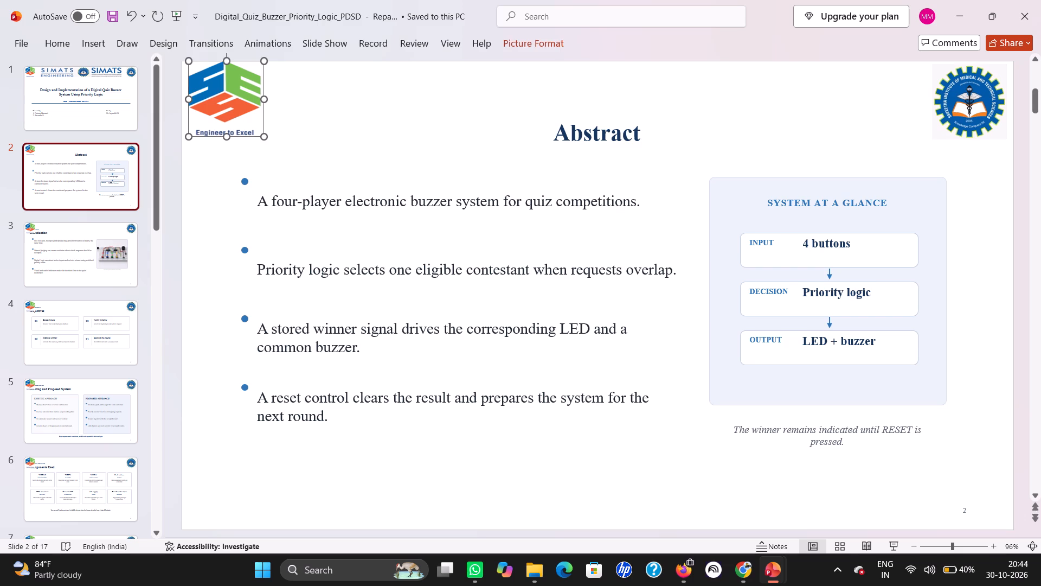
pyautogui.click(430, 120)
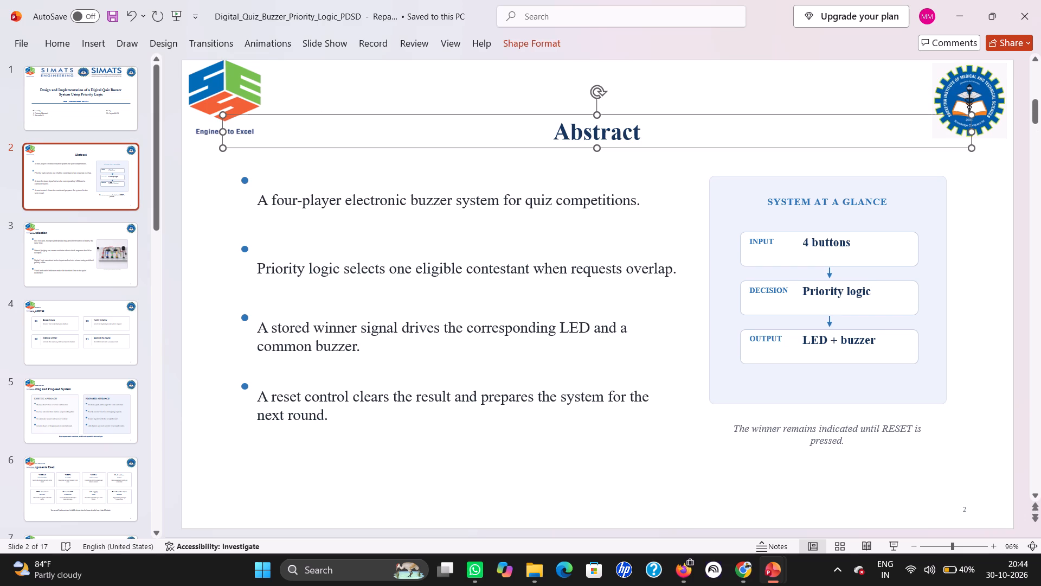
pyautogui.moveTo(566, 116); pyautogui.dragTo(566, 106)
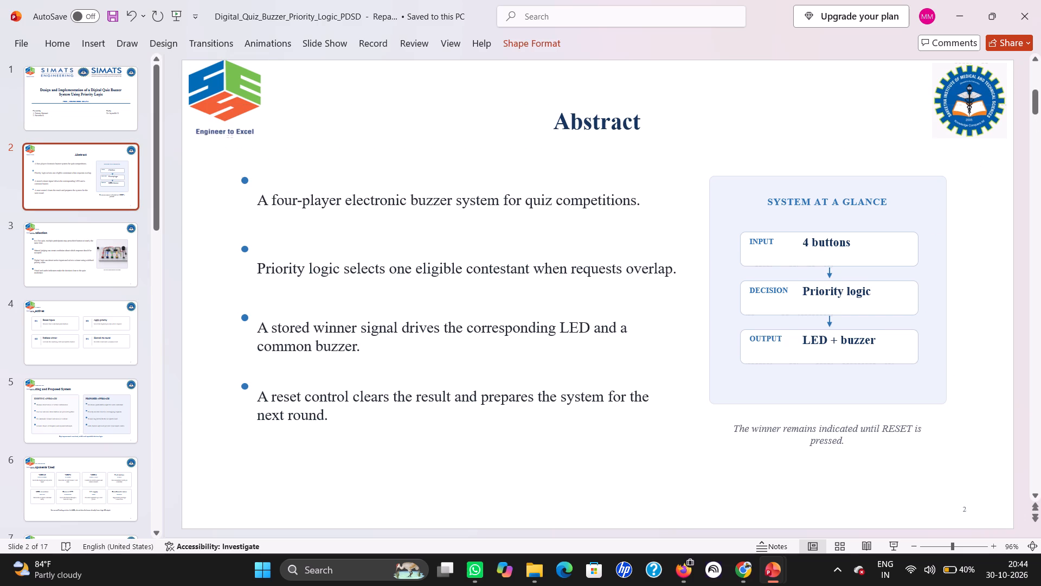
pyautogui.moveTo(566, 106); pyautogui.dragTo(562, 82)
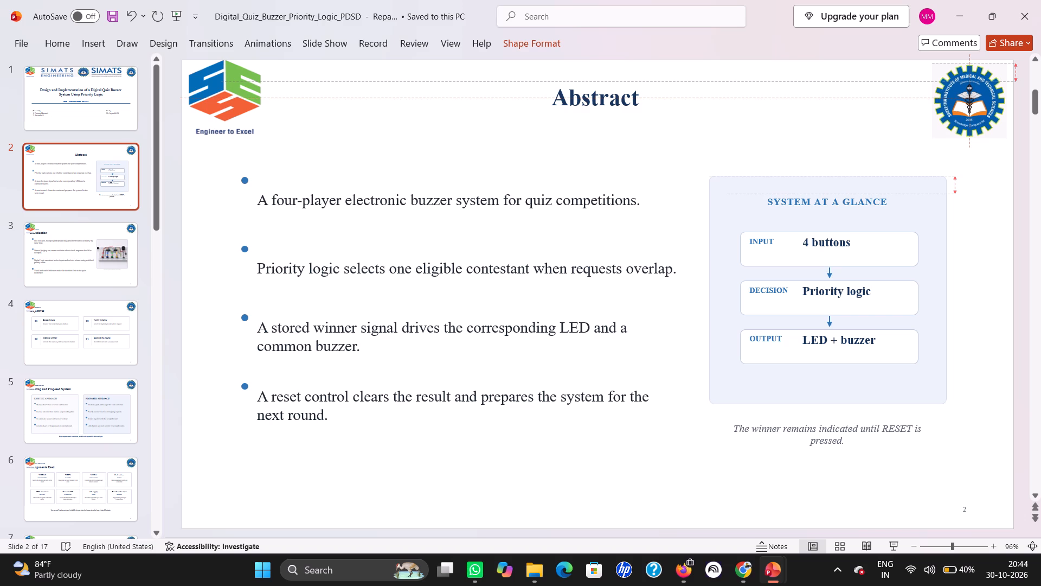
pyautogui.moveTo(562, 82); pyautogui.dragTo(562, 75)
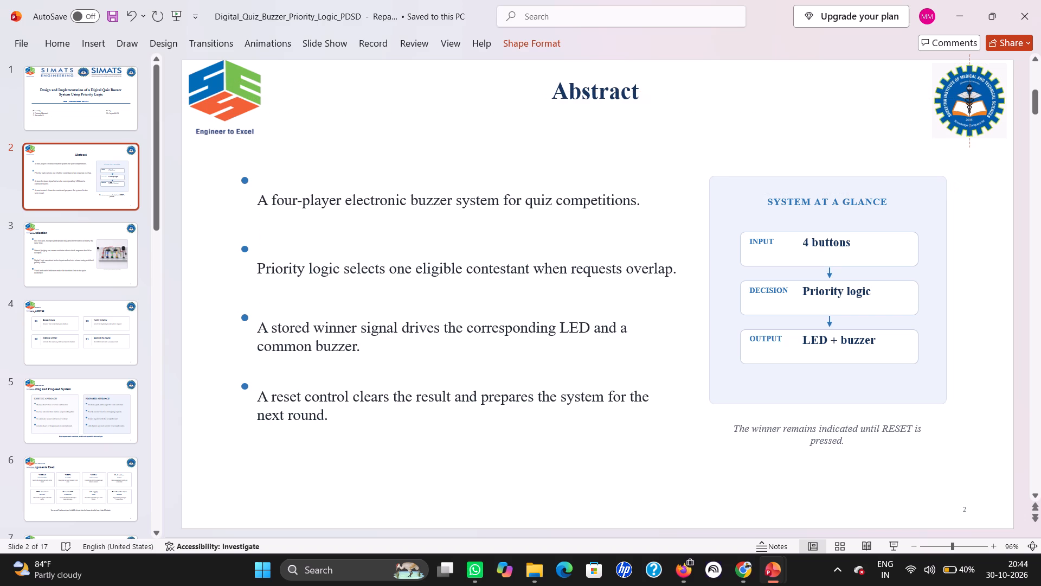
pyautogui.moveTo(562, 75); pyautogui.dragTo(562, 75)
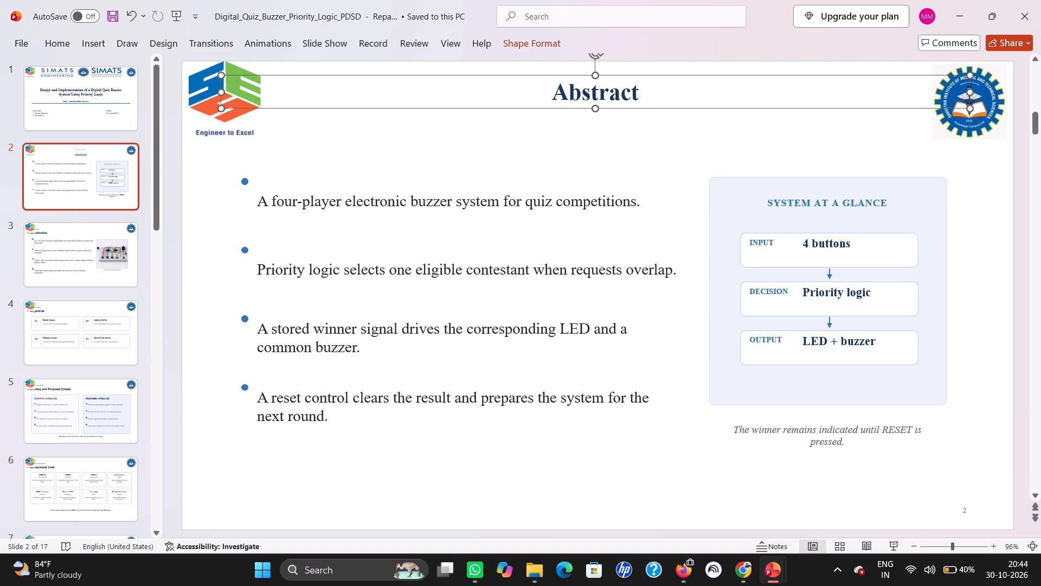
# Centre the Introduction heading on slide 3 and move it up between the two logos.
pyautogui.click(102, 260)
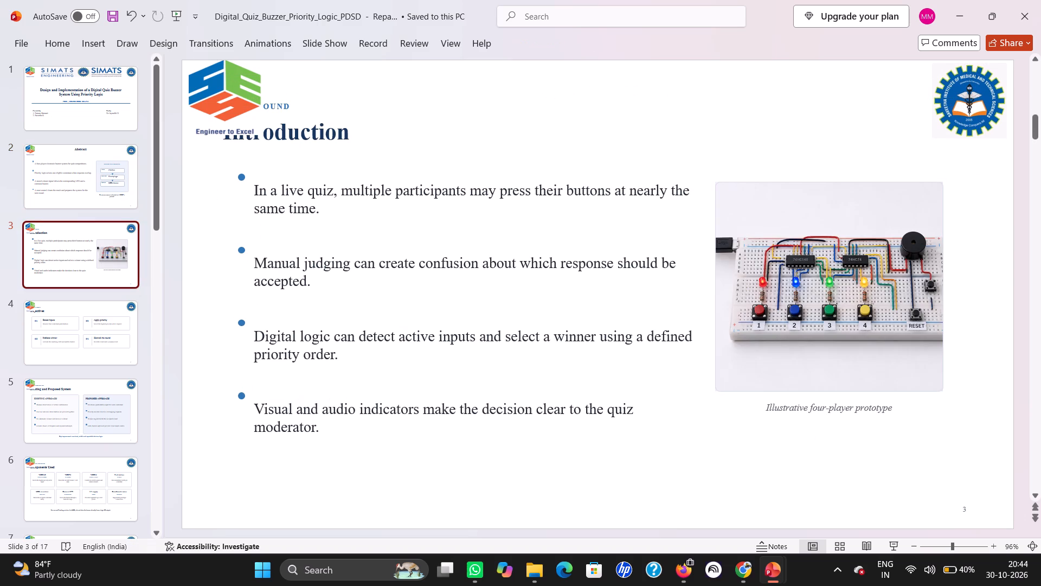
pyautogui.click(327, 133)
pyautogui.hotkey('ctrl', 'e')
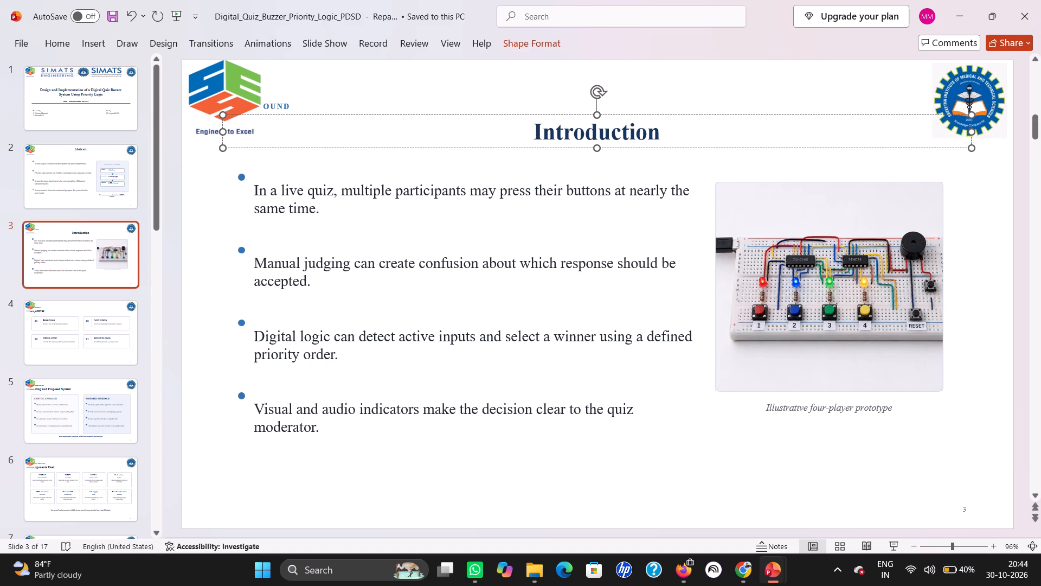
pyautogui.moveTo(487, 114); pyautogui.dragTo(487, 79)
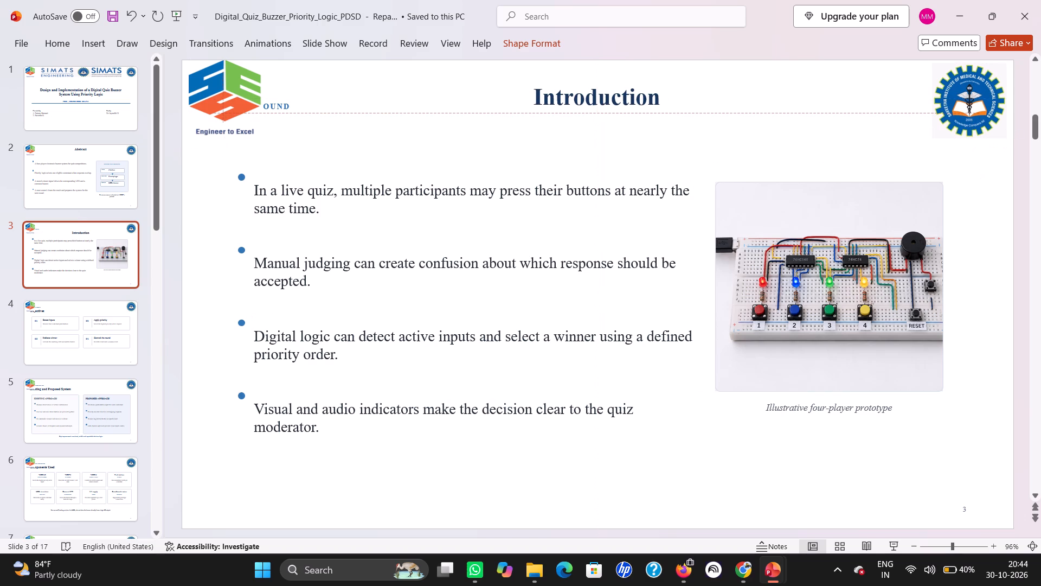
pyautogui.moveTo(487, 79); pyautogui.dragTo(487, 73)
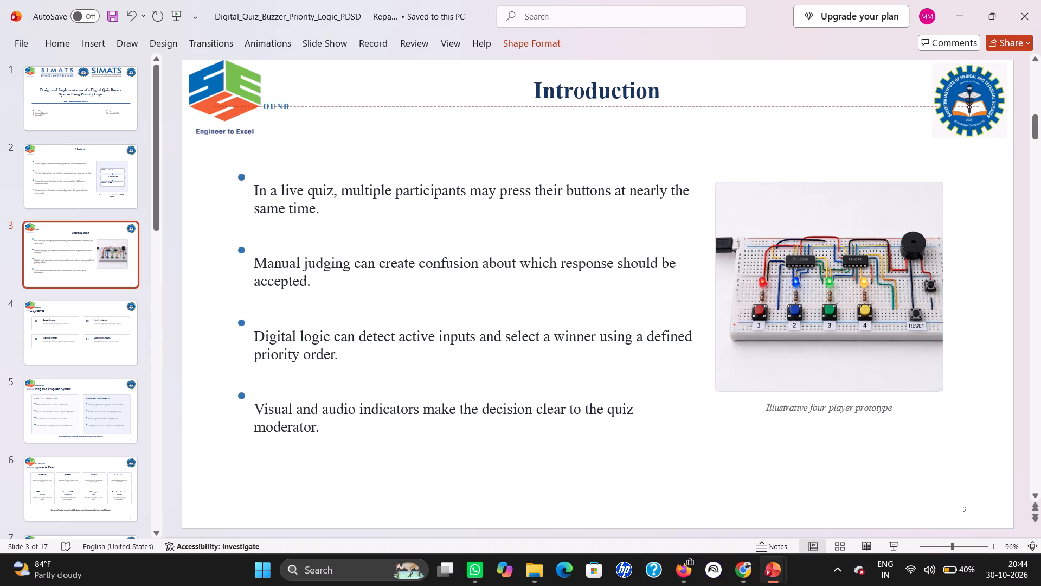
pyautogui.moveTo(487, 73); pyautogui.dragTo(487, 72)
# Delete the small blue label partly hidden behind the "Engineer to Excel" logo on the Introduction slide.
pyautogui.click(280, 104)
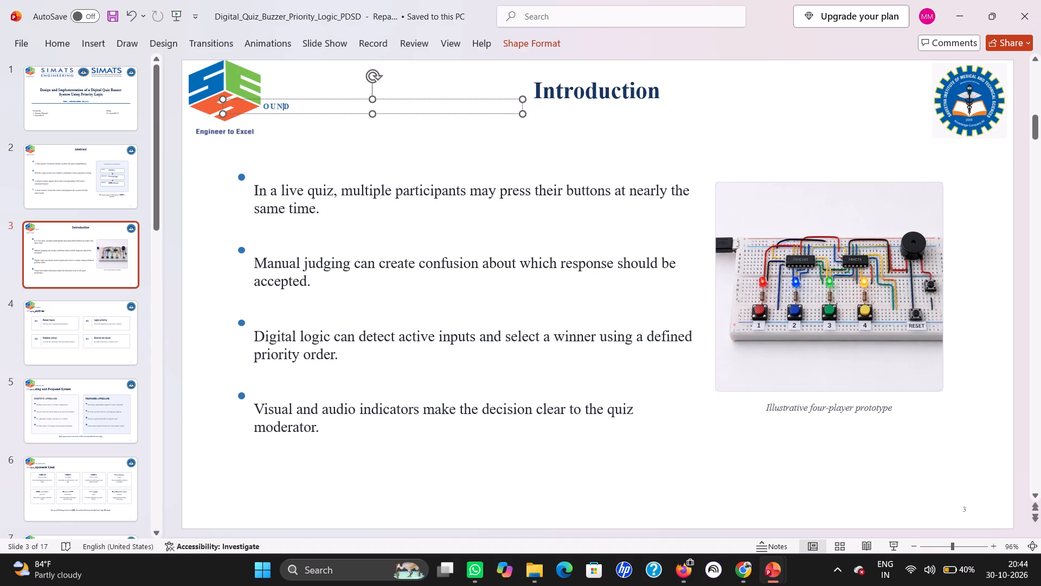
pyautogui.click(297, 97)
pyautogui.press('Delete')
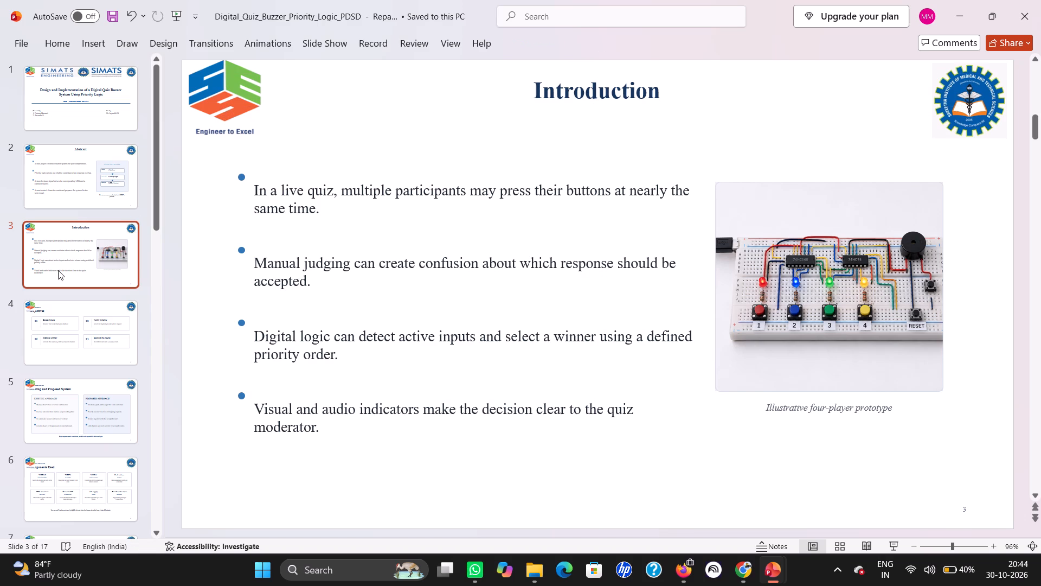
# Centre the Objectives heading on slide 4 and move it up between the two logos.
pyautogui.click(91, 334)
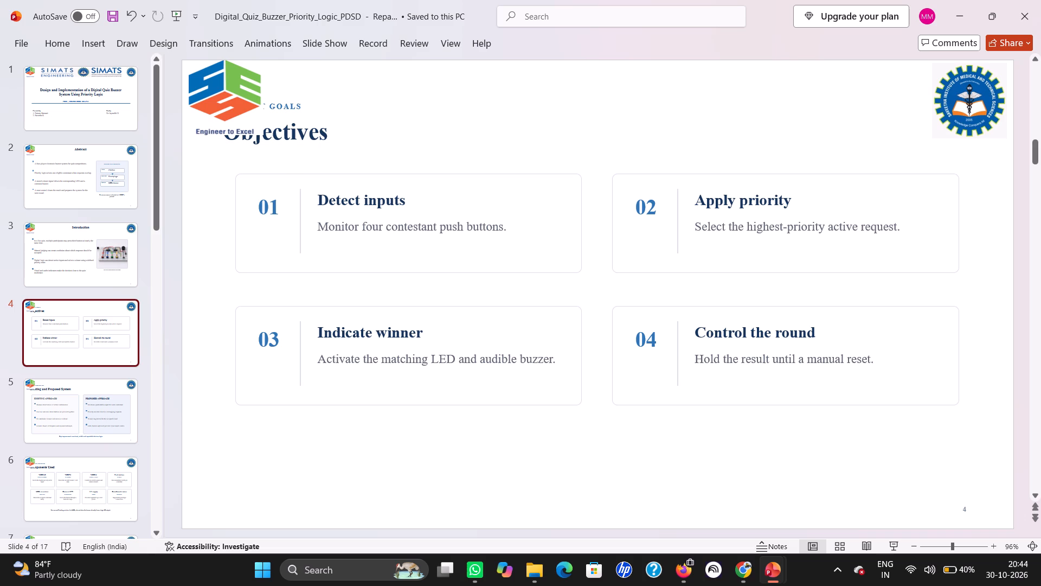
pyautogui.click(314, 133)
pyautogui.hotkey('ctrl', 'e')
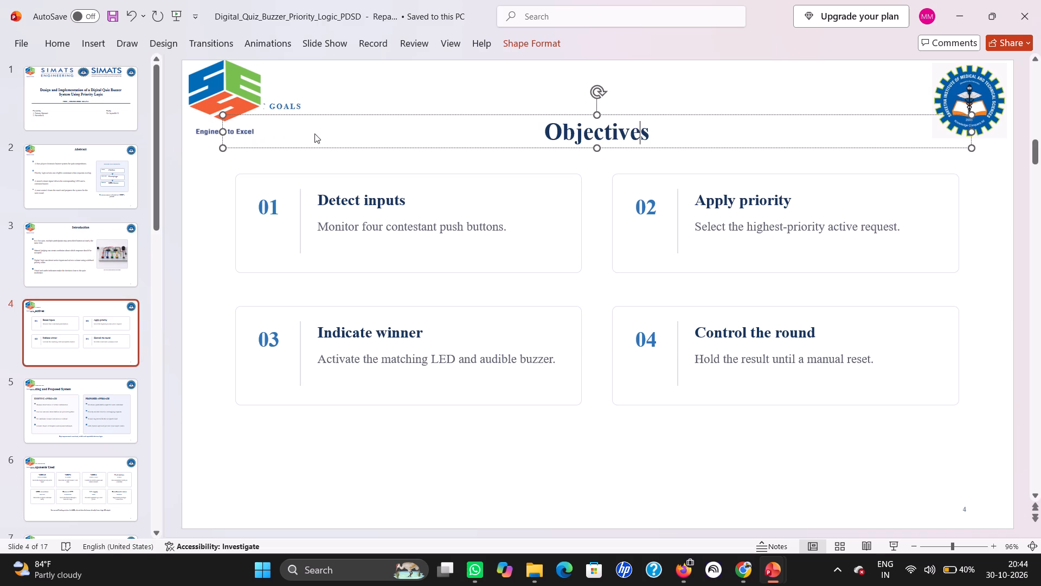
pyautogui.moveTo(473, 115); pyautogui.dragTo(475, 84)
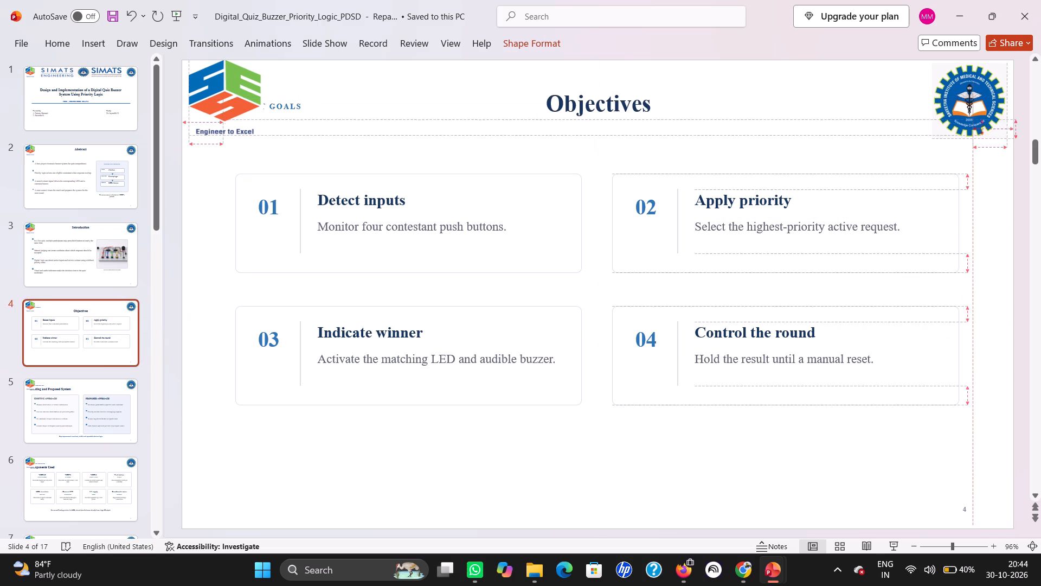
pyautogui.moveTo(475, 84); pyautogui.dragTo(474, 81)
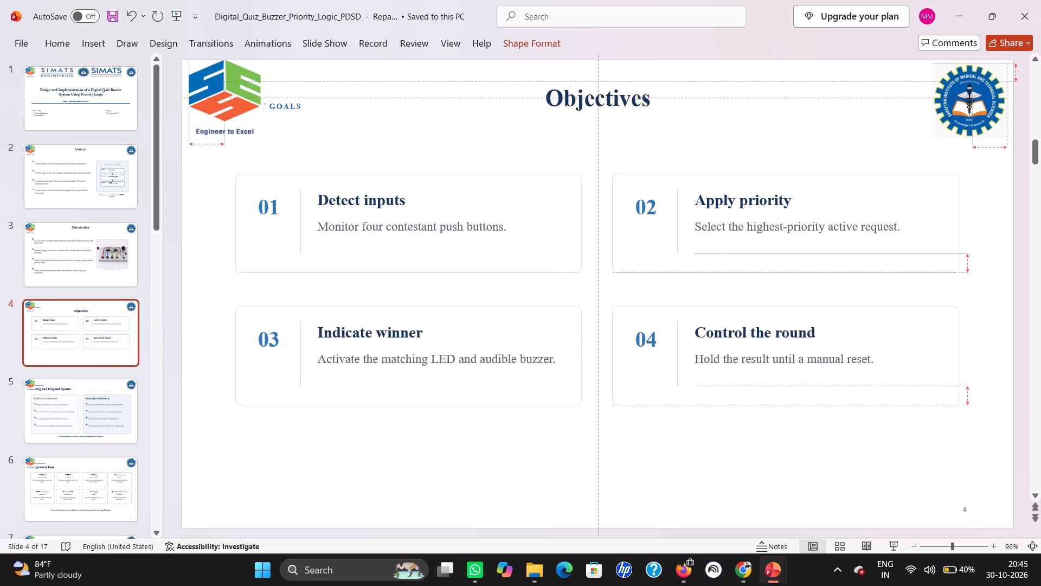
pyautogui.moveTo(474, 81); pyautogui.dragTo(474, 79)
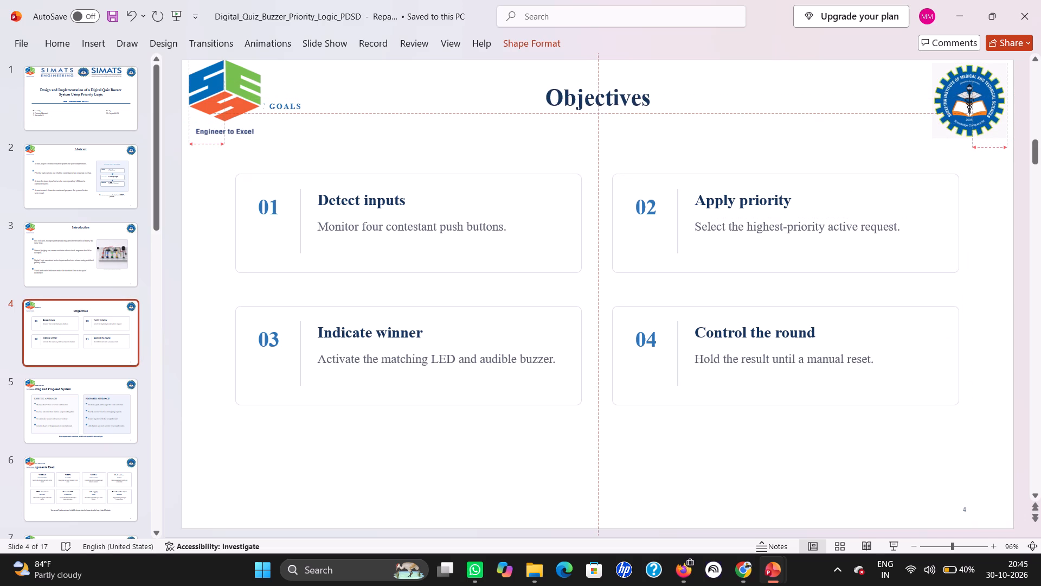
pyautogui.moveTo(474, 79); pyautogui.dragTo(474, 78)
# Delete the small blue "GOALS" label beside the logo on the Objectives slide.
pyautogui.click(295, 108)
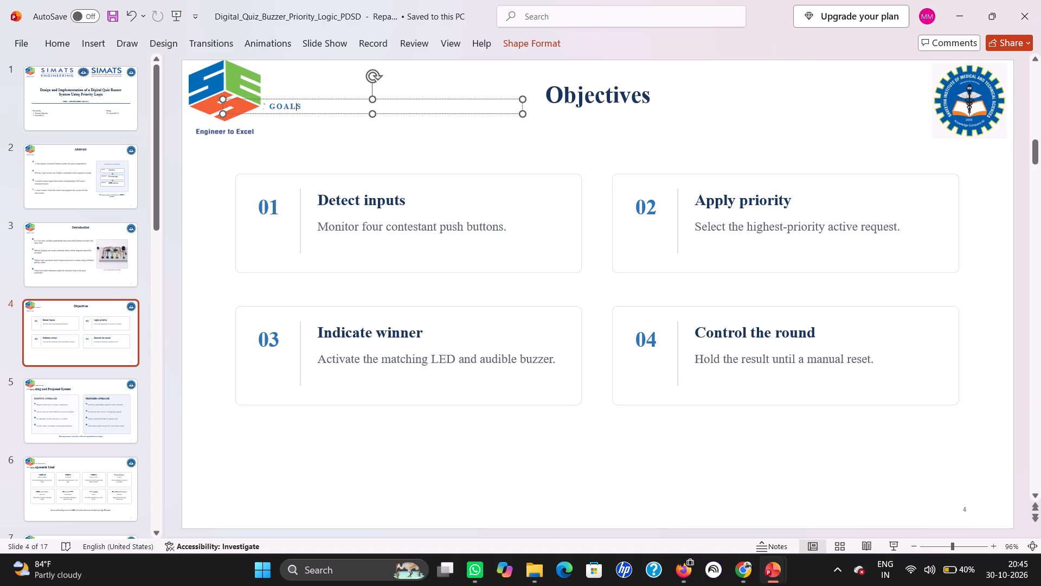
pyautogui.click(320, 97)
pyautogui.press('Delete')
# Centre the "Existing and Proposed System" heading on slide 5 and delete the small blue "COMPARISON" label above it.
pyautogui.click(89, 396)
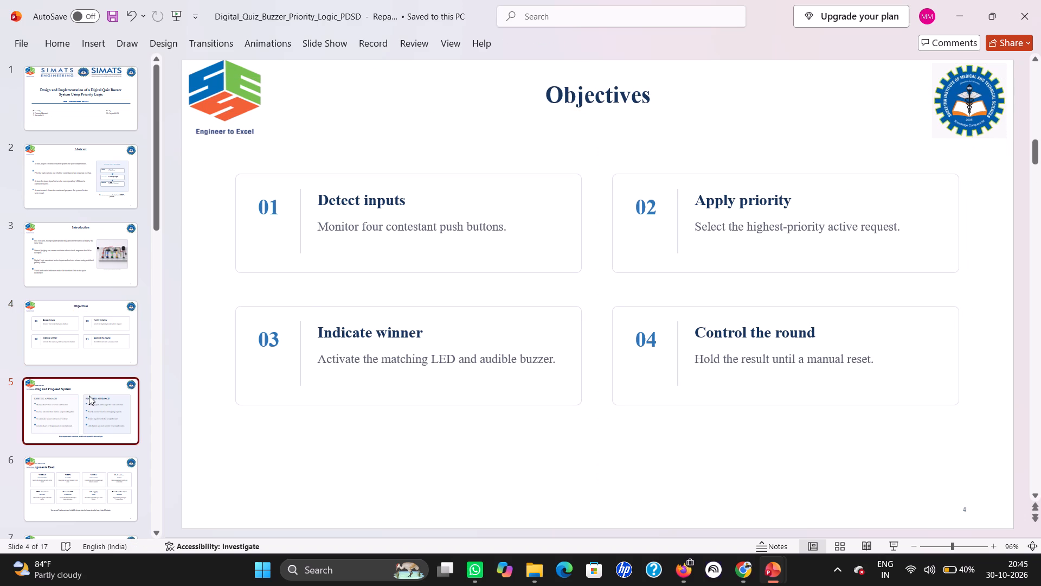
pyautogui.click(362, 135)
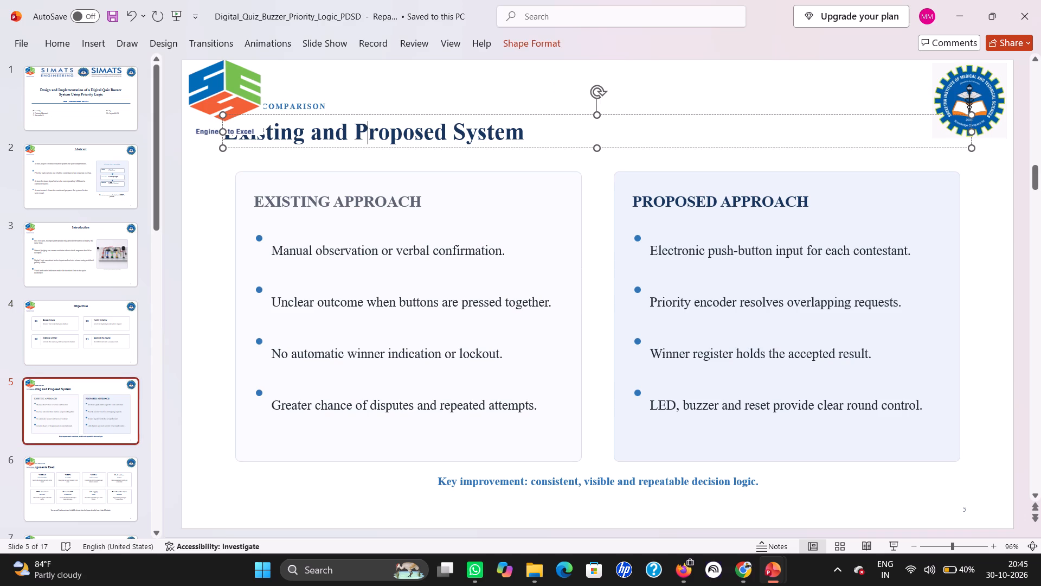
pyautogui.hotkey('ctrl', 'e')
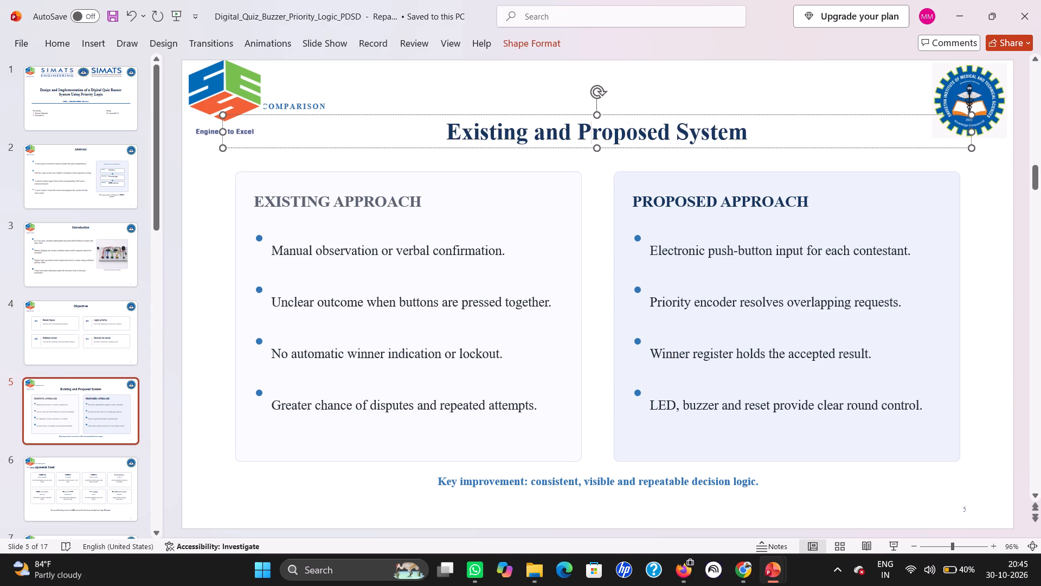
pyautogui.click(316, 103)
pyautogui.click(320, 99)
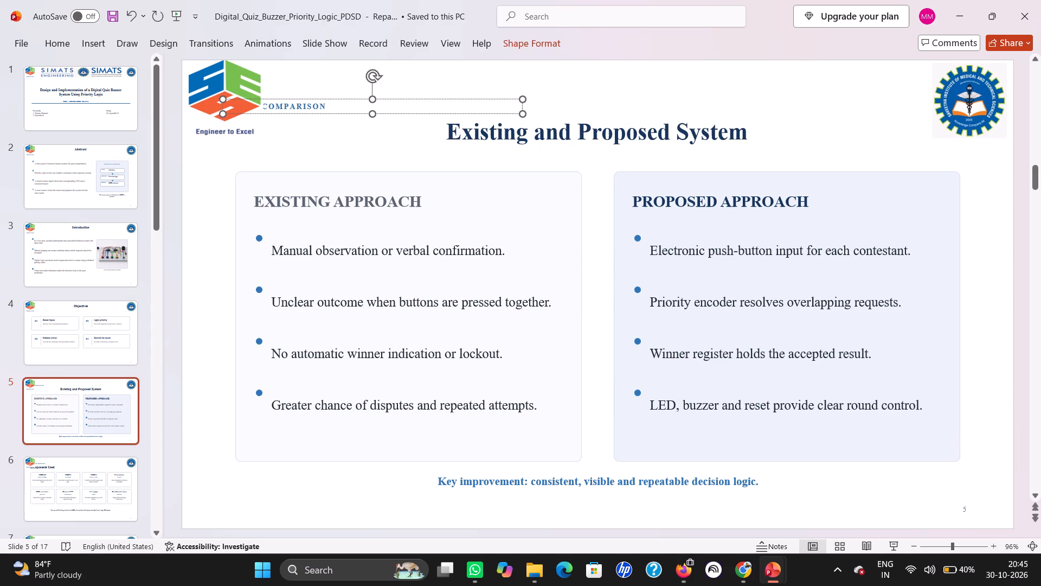
pyautogui.press('Delete')
# Move the "Existing and Proposed System" heading up into the header area between the two logos.
pyautogui.click(455, 135)
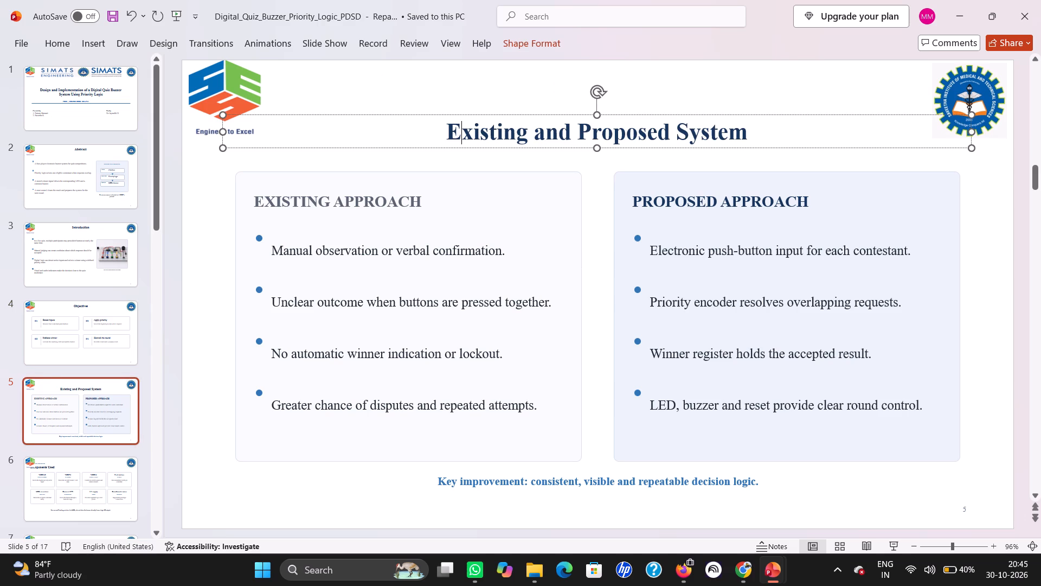
pyautogui.moveTo(525, 116); pyautogui.dragTo(525, 84)
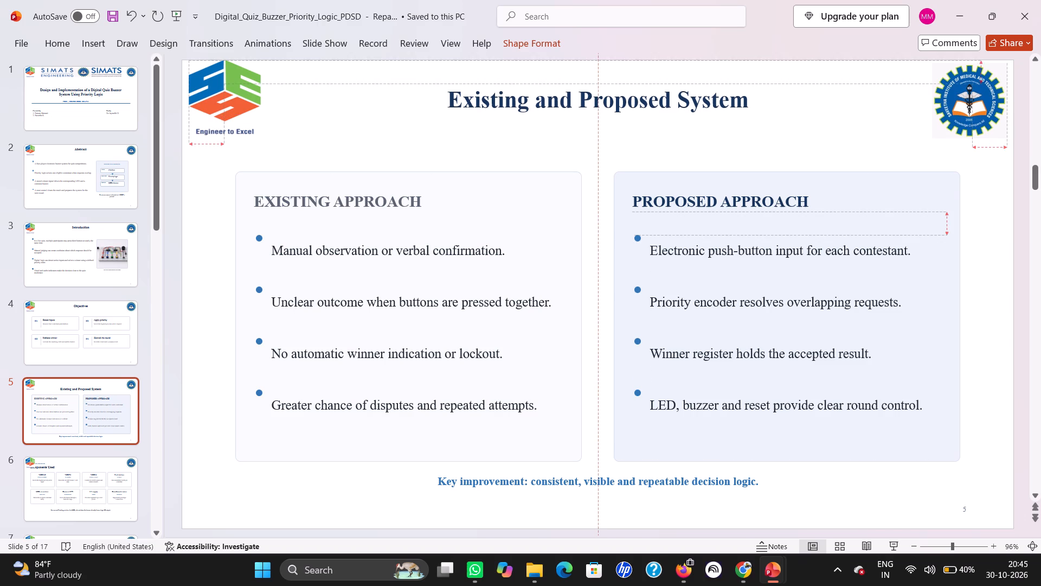
pyautogui.moveTo(525, 84); pyautogui.dragTo(525, 73)
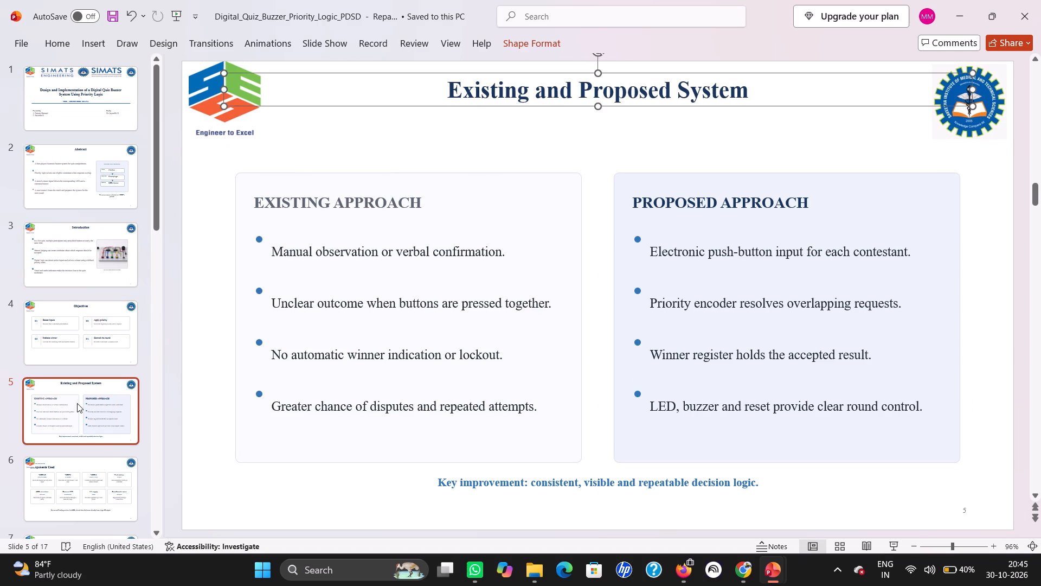
# Centre the "Components Used" heading on slide 6 and delete the small blue overview label above it.
pyautogui.click(76, 491)
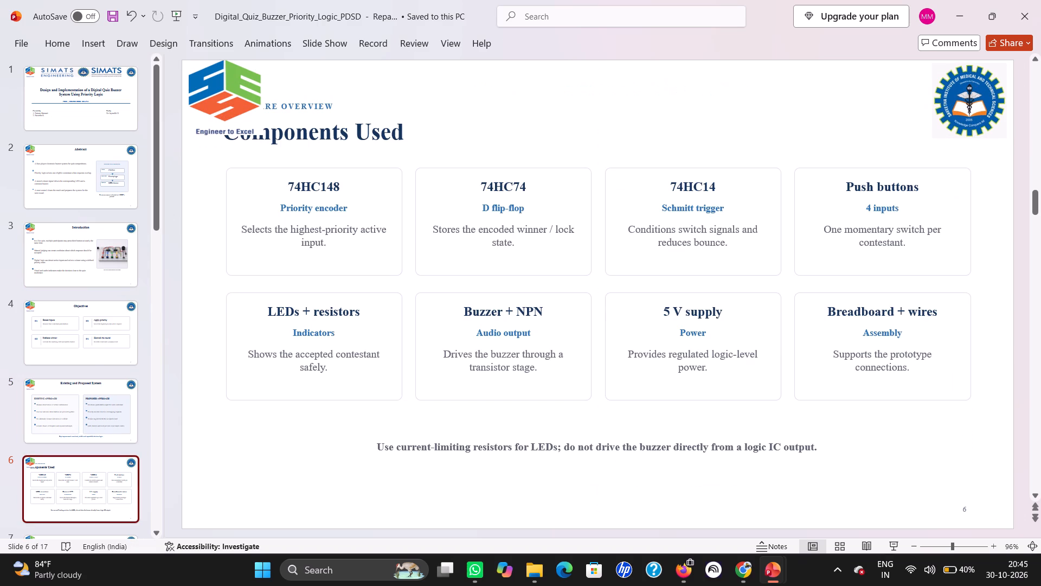
pyautogui.click(320, 133)
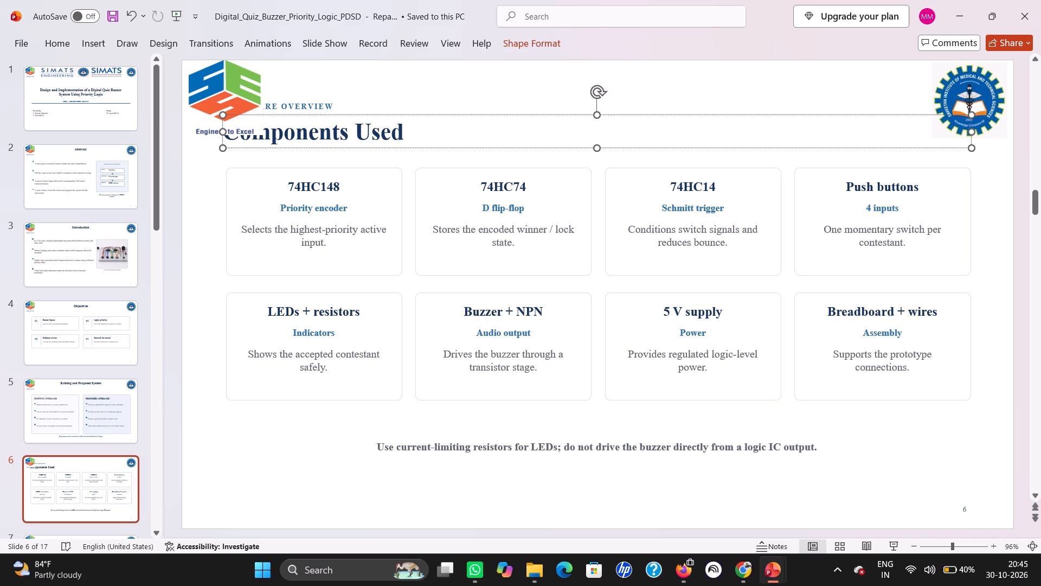
pyautogui.hotkey('ctrl', 'e')
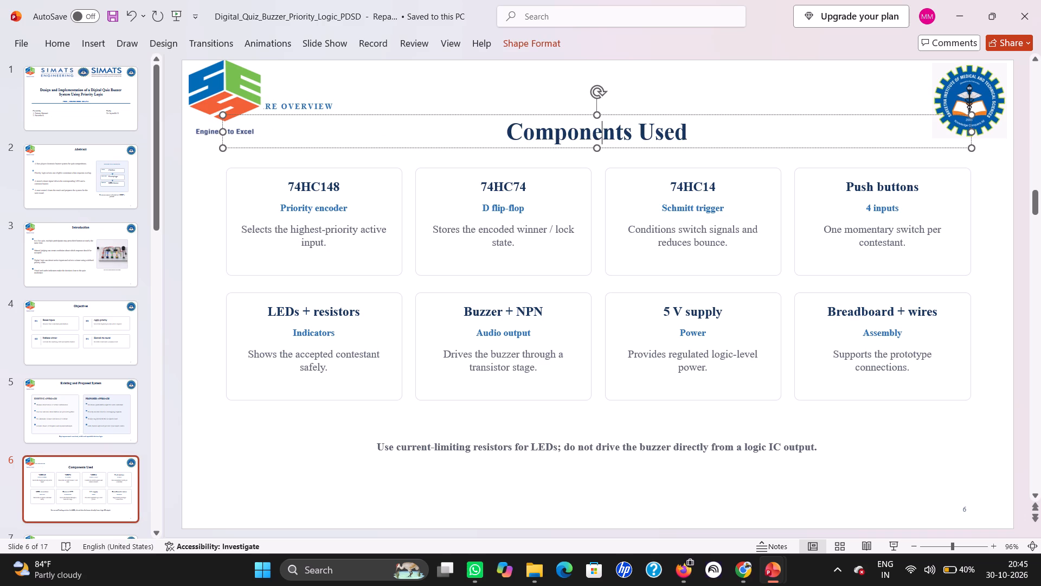
pyautogui.click(318, 103)
pyautogui.click(325, 98)
pyautogui.press('Delete')
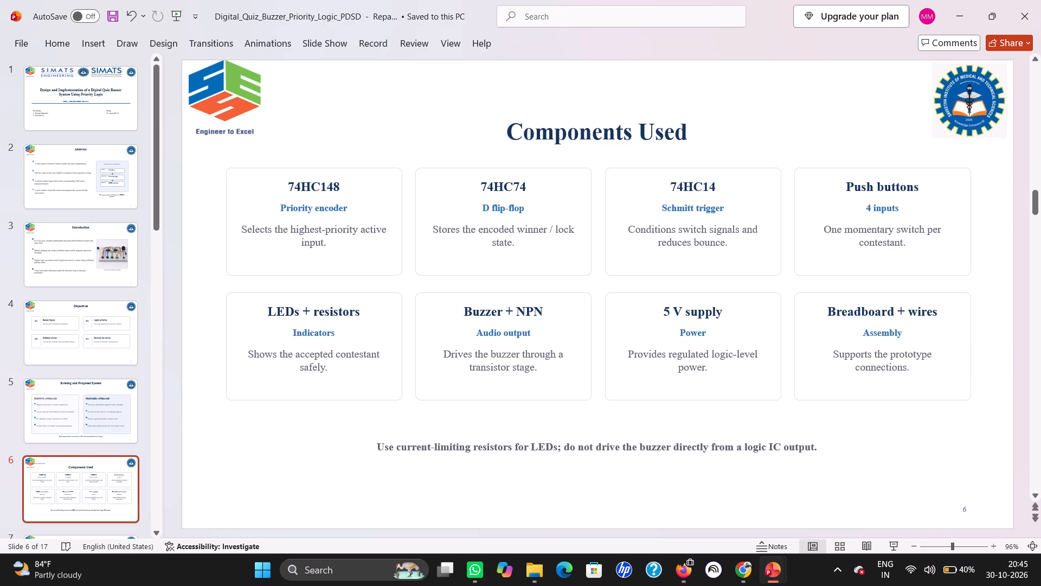
# Move the "Components Used" heading up into the header area between the two logos.
pyautogui.click(550, 127)
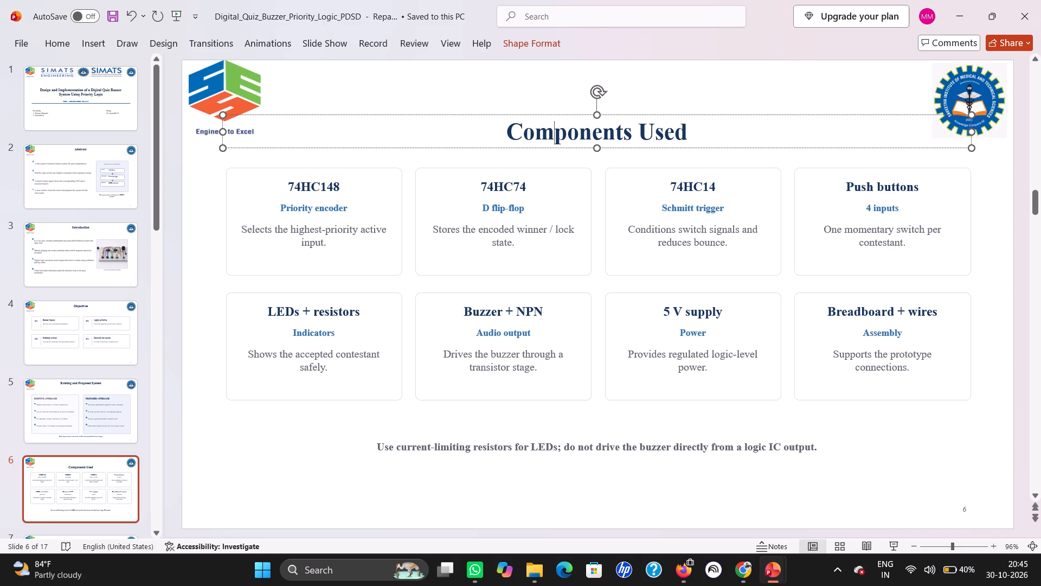
pyautogui.moveTo(551, 114); pyautogui.dragTo(549, 72)
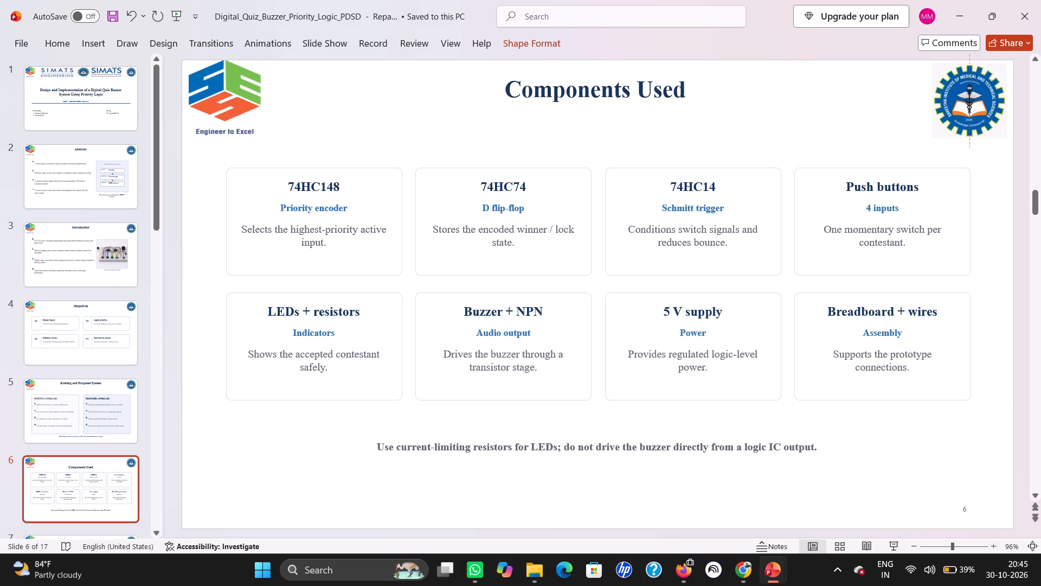
pyautogui.moveTo(549, 72); pyautogui.dragTo(551, 72)
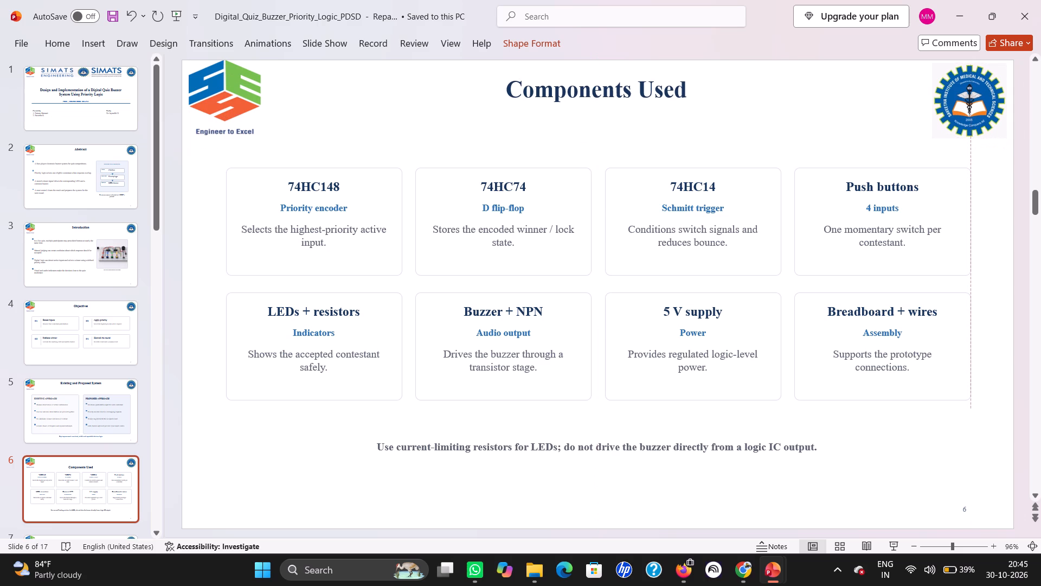
# Nudge the "Components Used" heading on slide 6 slightly higher between the two logos.
pyautogui.moveTo(551, 72); pyautogui.dragTo(551, 71)
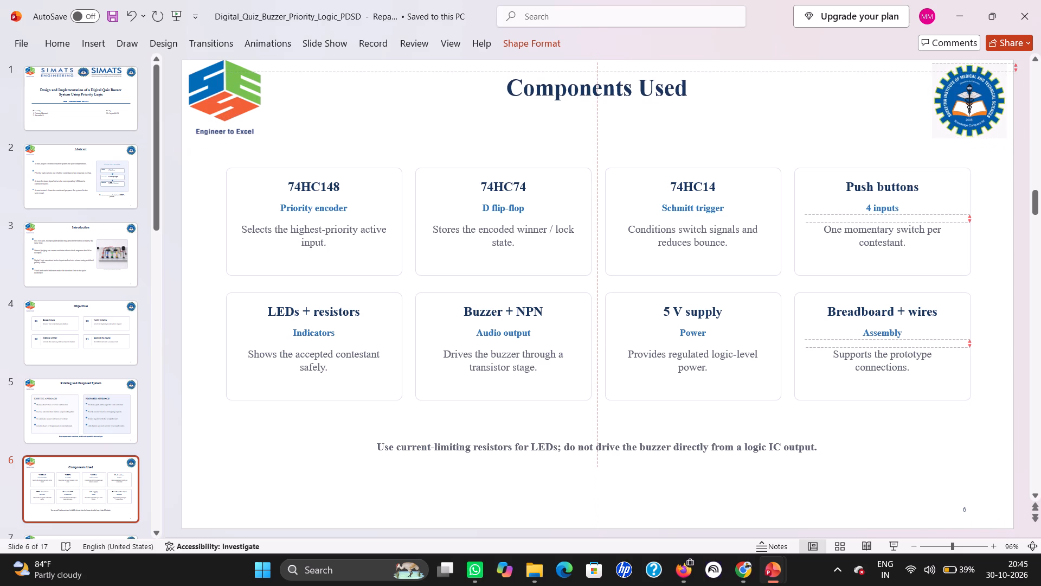
pyautogui.moveTo(551, 71); pyautogui.dragTo(551, 70)
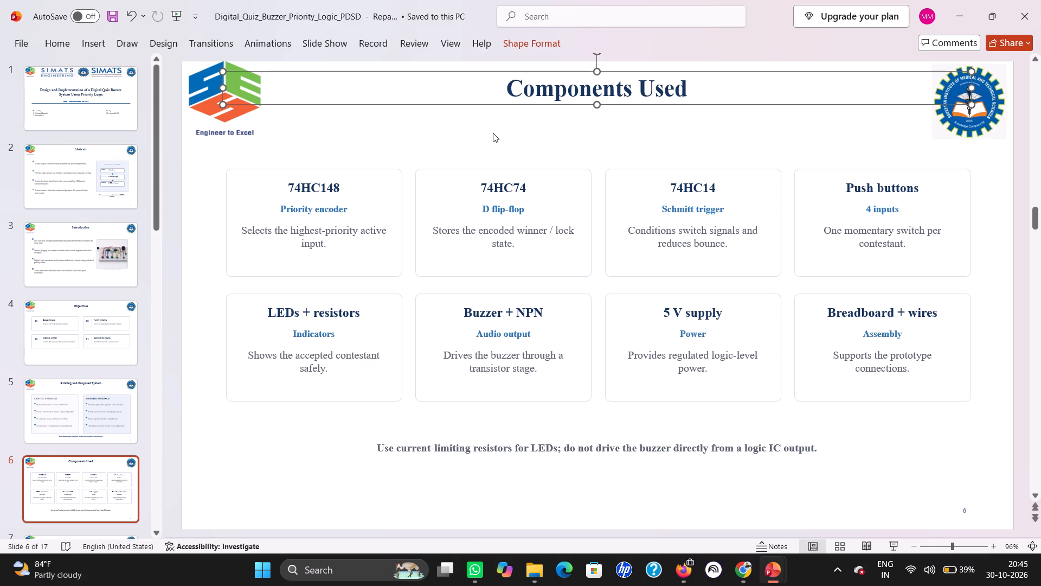
pyautogui.click(491, 134)
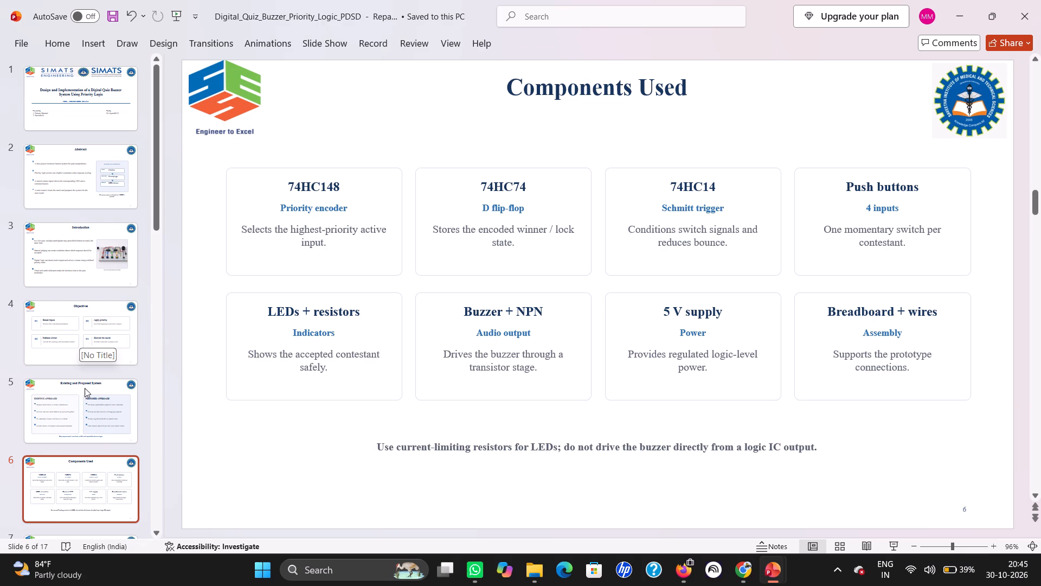
# Centre the "Block Diagram" heading on slide 7 and delete the small blue "ARCHITECTURE" label above it.
pyautogui.scroll(-4, 93, 495)
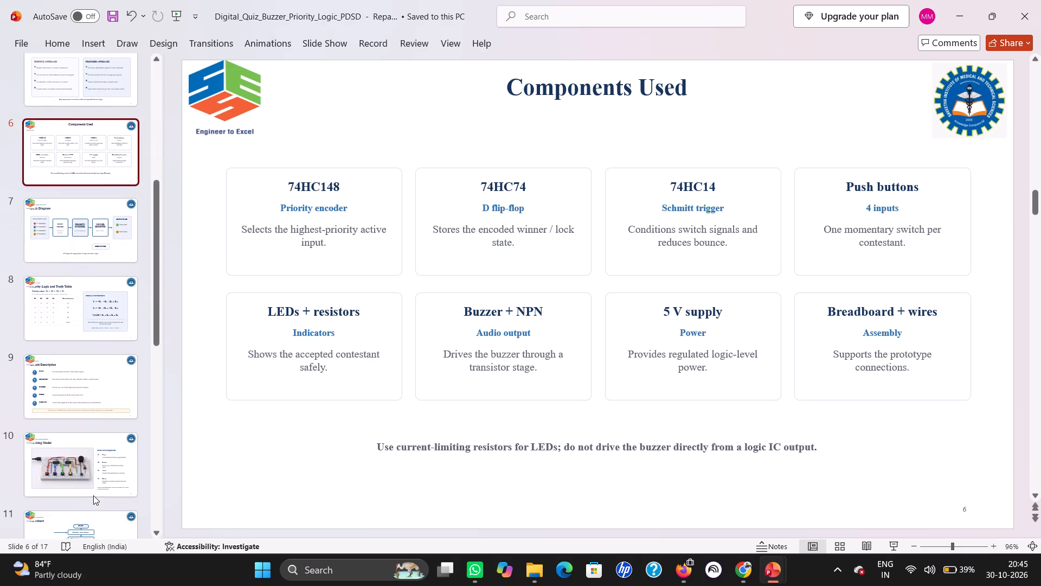
pyautogui.click(61, 228)
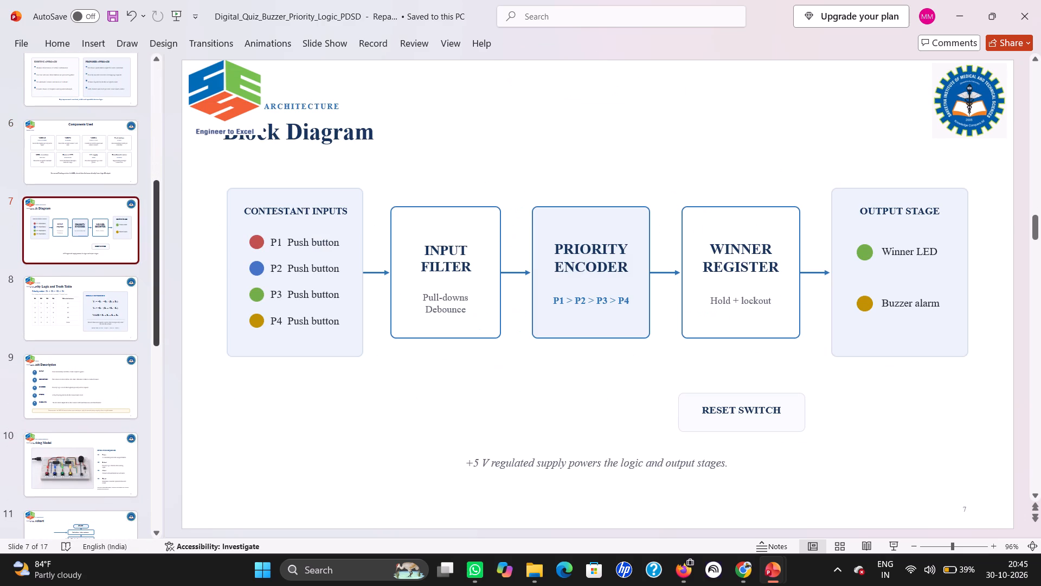
pyautogui.click(335, 128)
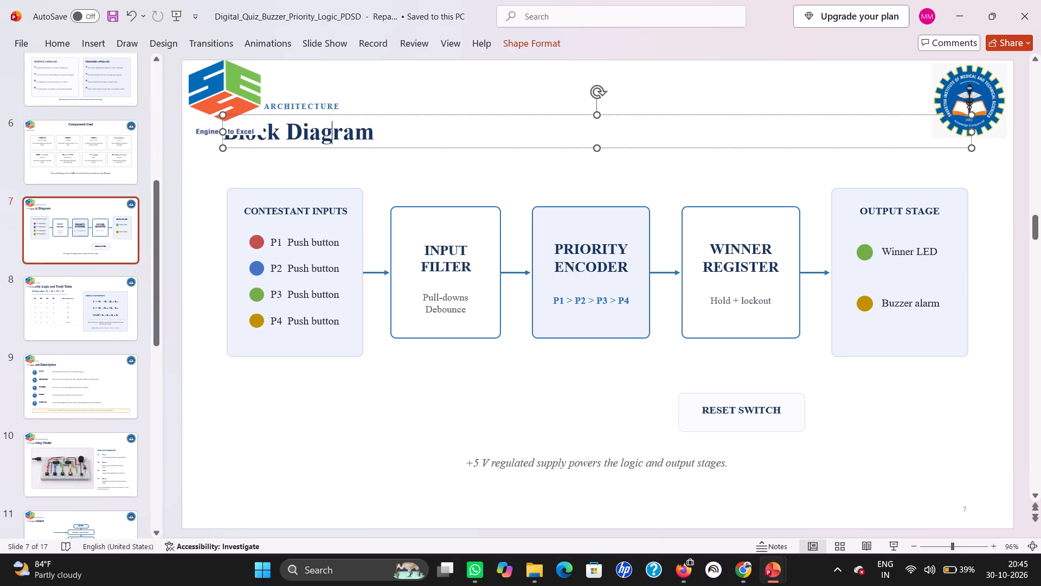
pyautogui.hotkey('ctrl', 'e')
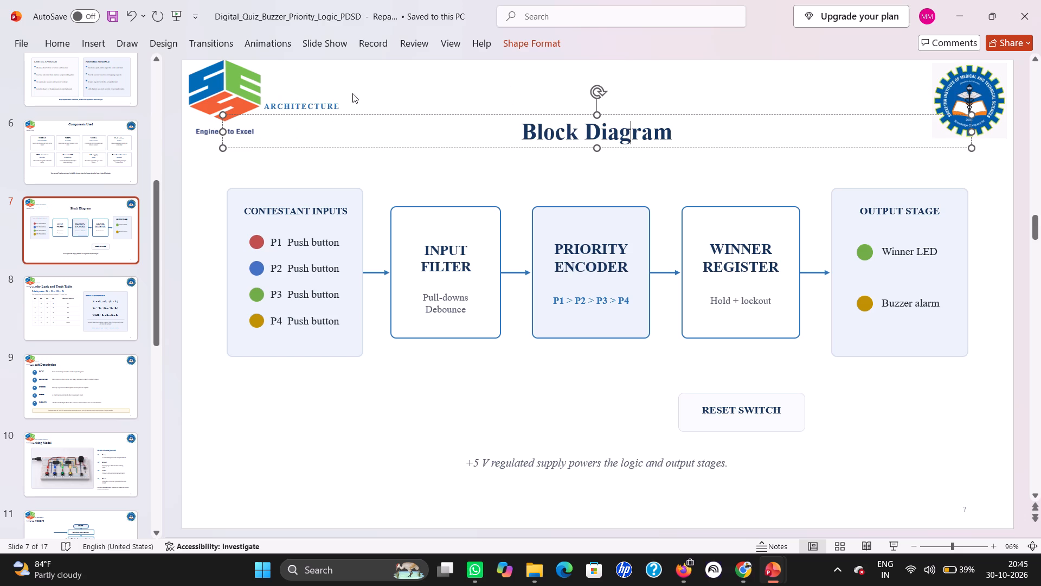
pyautogui.click(319, 100)
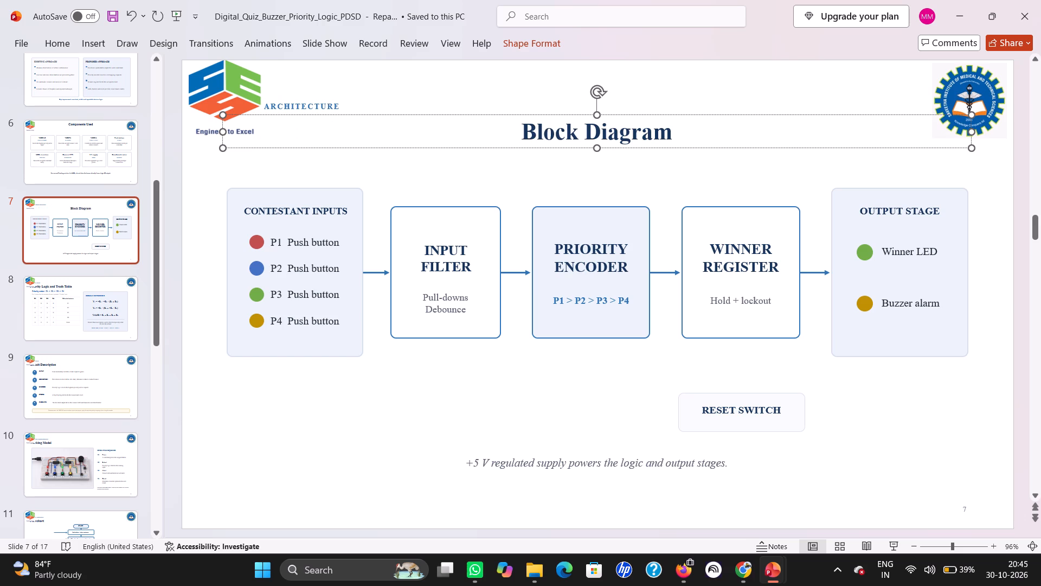
pyautogui.click(323, 99)
pyautogui.press('Delete')
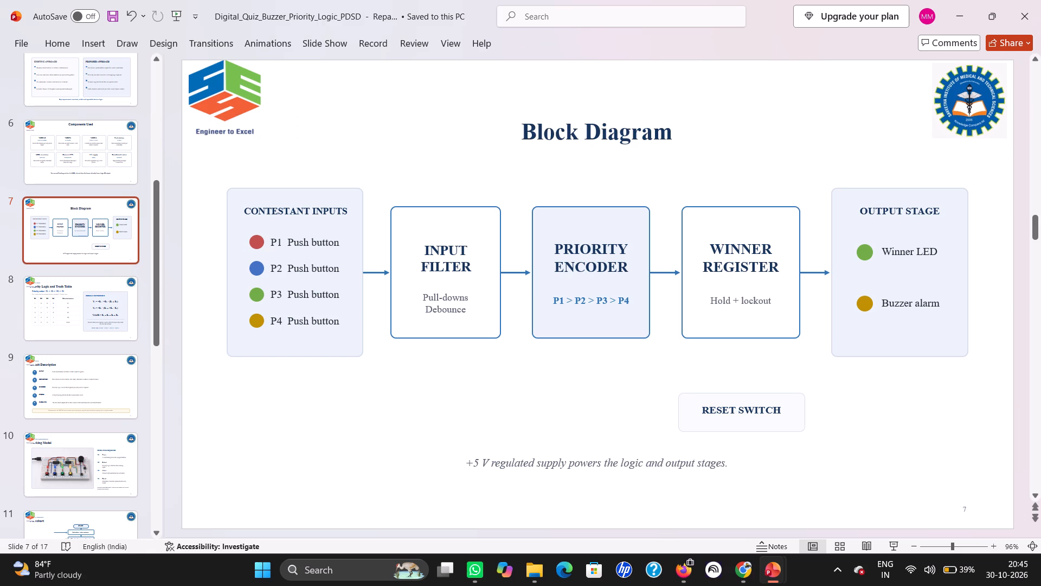
# Move the "Block Diagram" heading up into the header area between the two logos.
pyautogui.click(562, 125)
pyautogui.moveTo(568, 114); pyautogui.dragTo(569, 92)
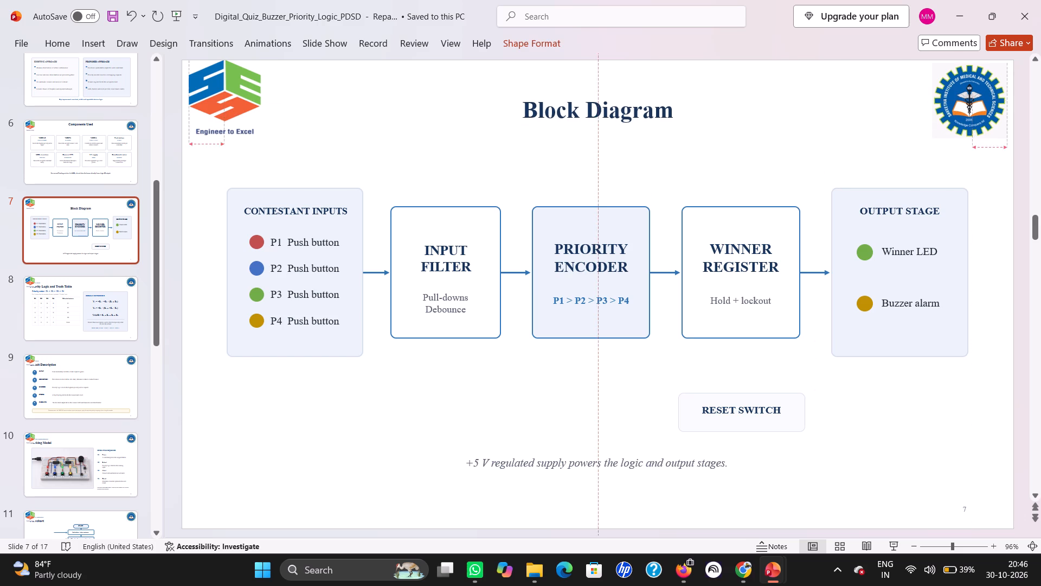
pyautogui.moveTo(569, 92); pyautogui.dragTo(569, 68)
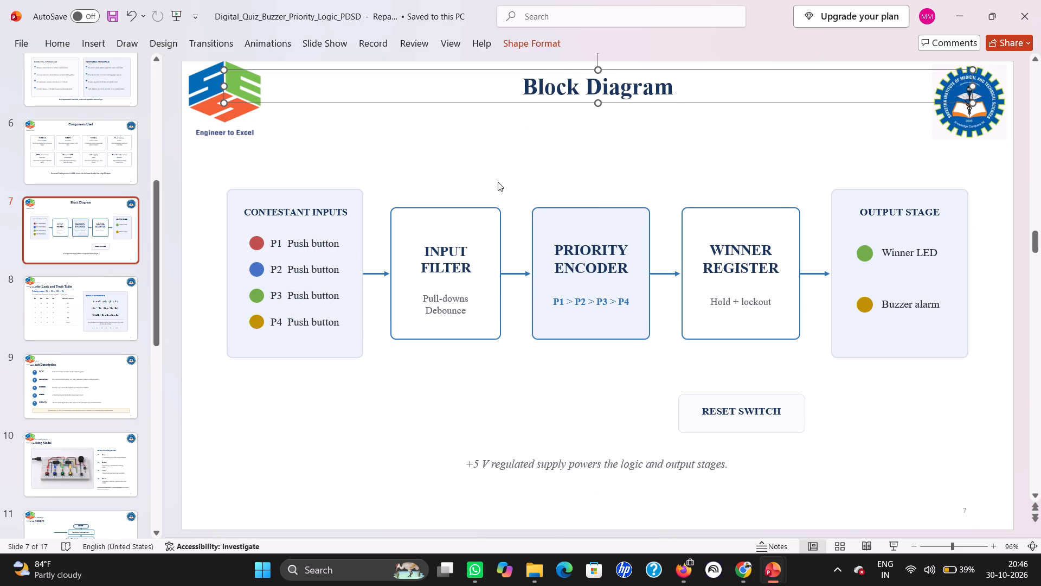
pyautogui.click(498, 182)
# Centre the "Priority Logic and Truth Table" heading on slide 8 and delete the small blue label ending in "RULE" above it.
pyautogui.click(74, 328)
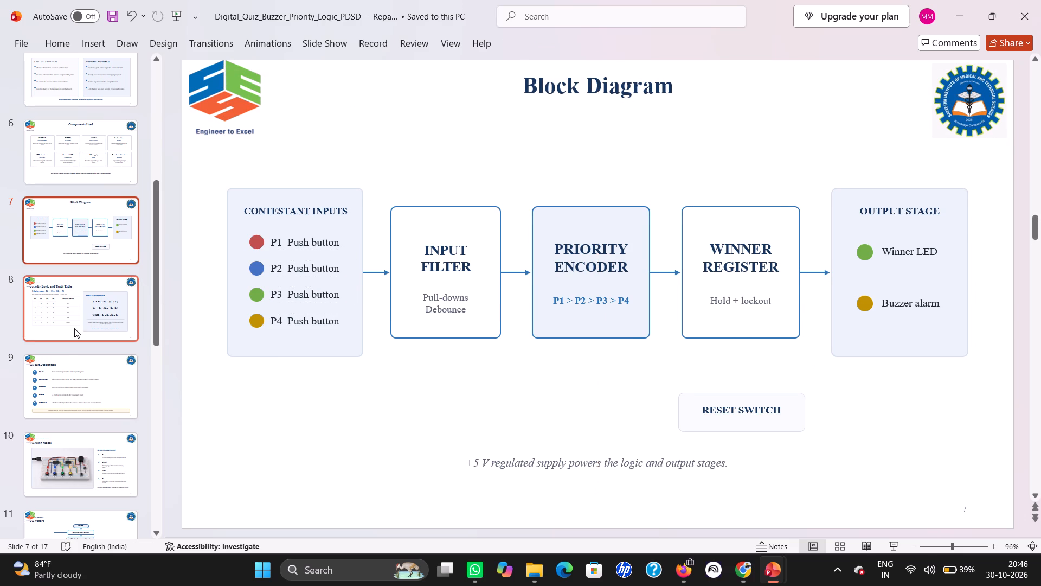
pyautogui.click(410, 131)
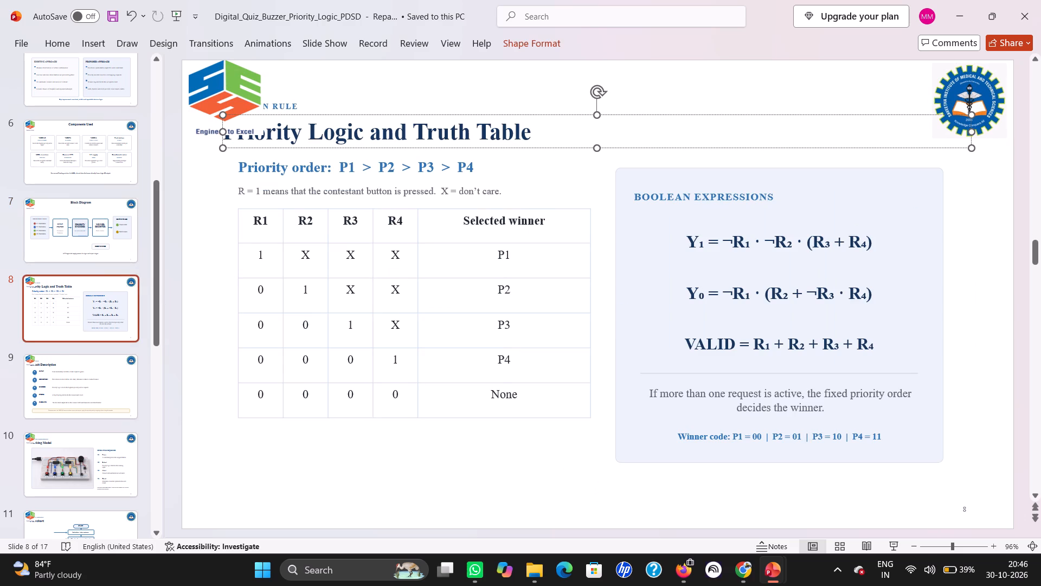
pyautogui.hotkey('ctrl', 'e')
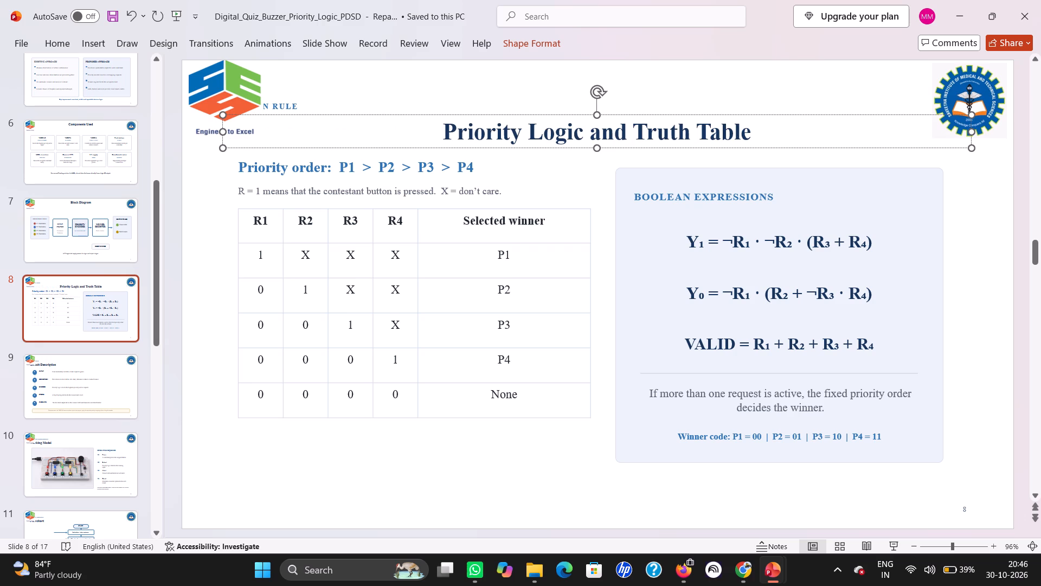
pyautogui.click(286, 105)
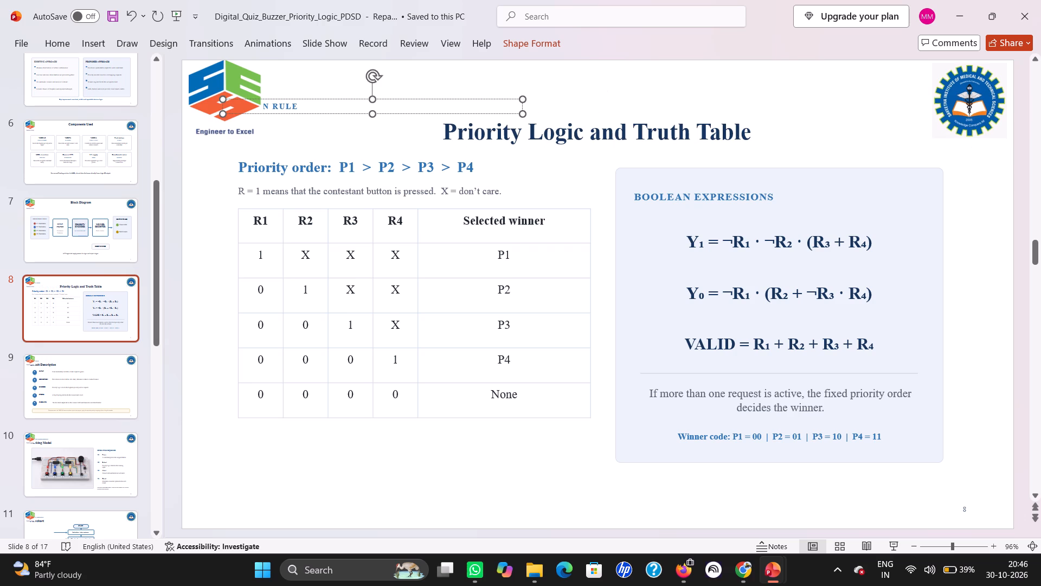
pyautogui.click(295, 99)
pyautogui.press('Delete')
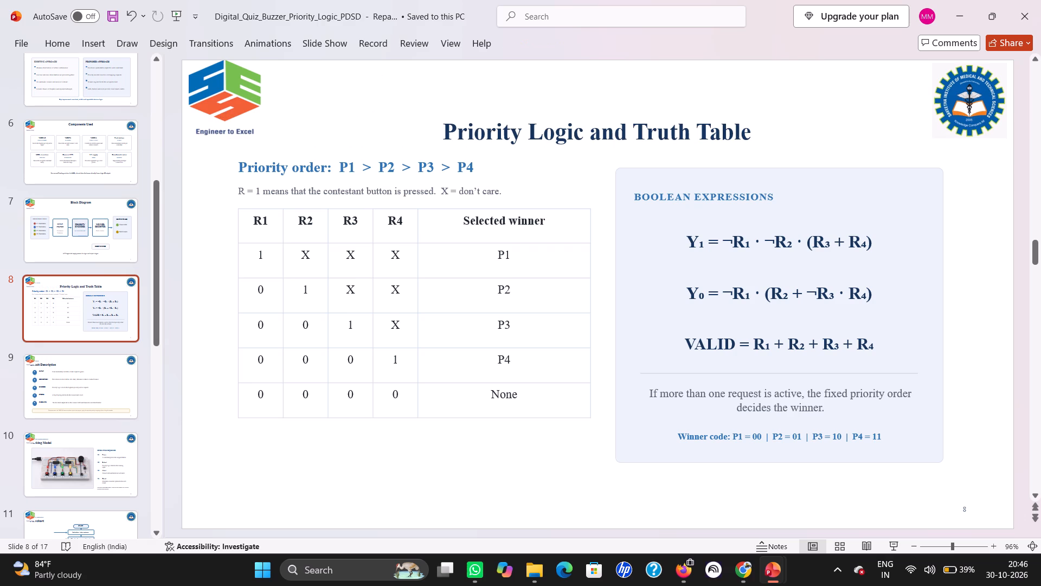
# Move the "Priority Logic and Truth Table" heading up into the header area between the two logos.
pyautogui.click(486, 134)
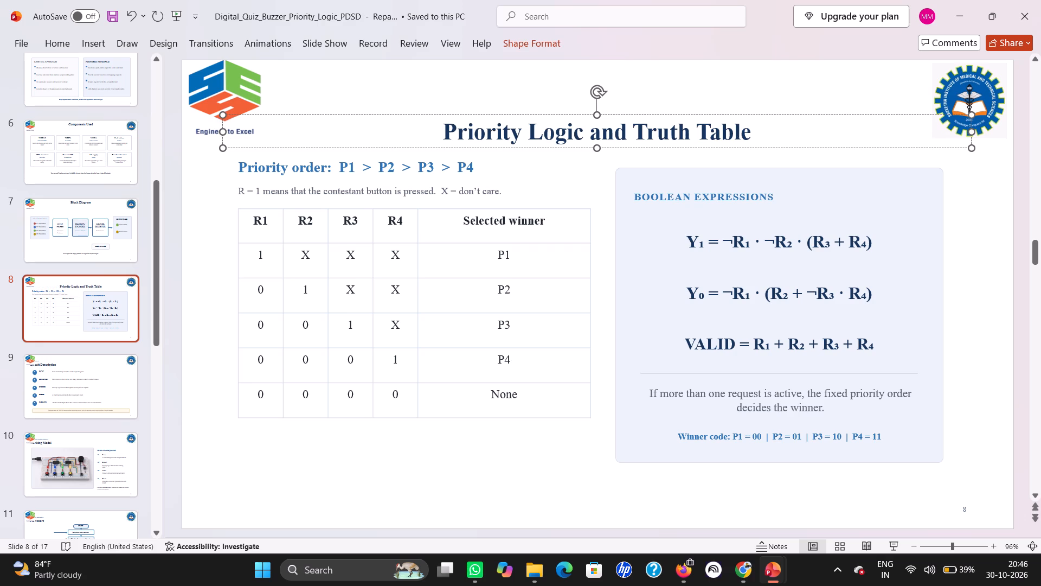
pyautogui.moveTo(530, 116); pyautogui.dragTo(533, 74)
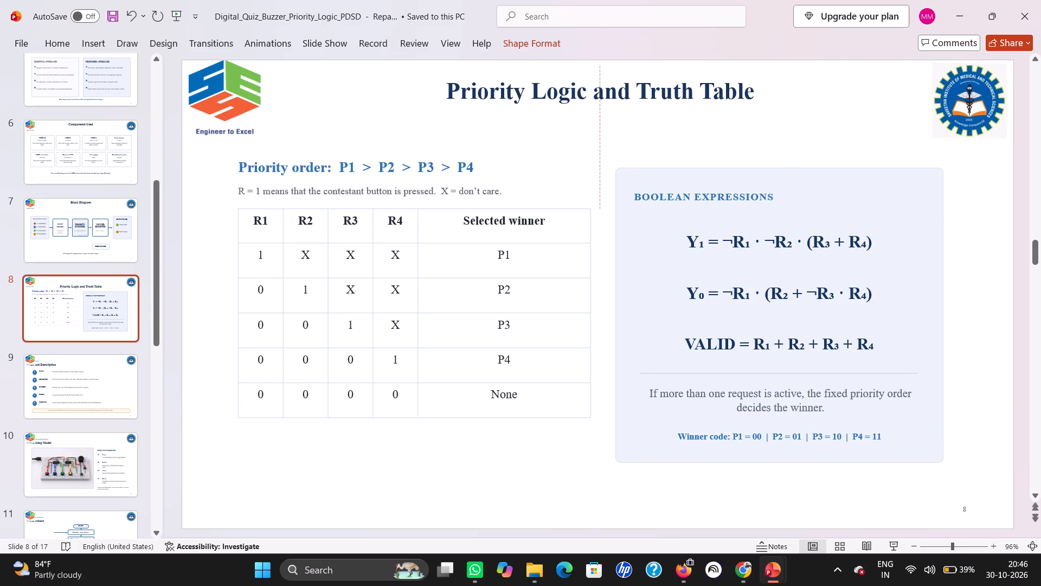
pyautogui.moveTo(533, 74); pyautogui.dragTo(533, 70)
# Centre the "Circuit Description" heading on slide 9 and delete the small blue label ending in "PATH" above it.
pyautogui.click(78, 365)
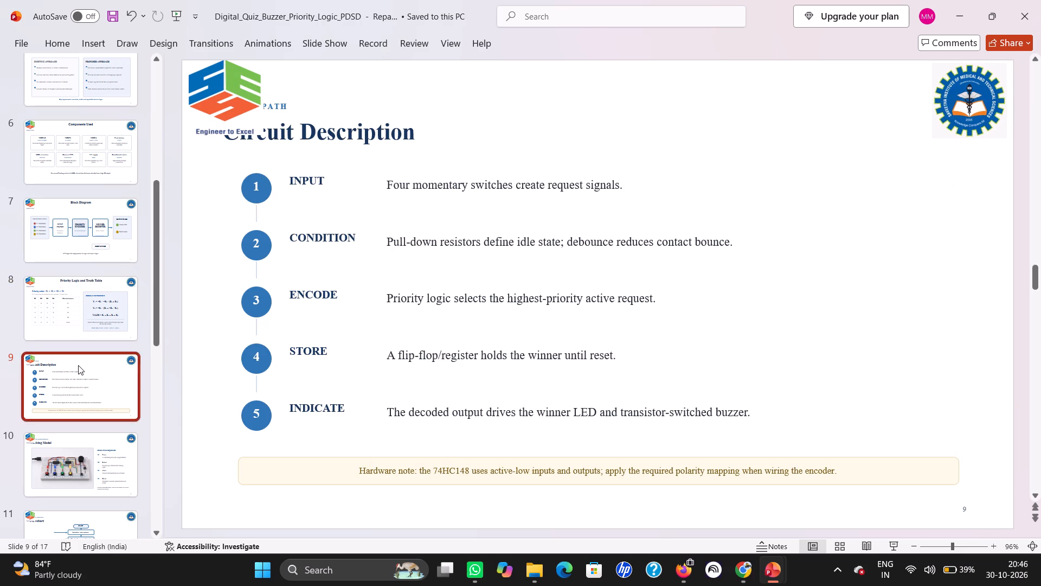
pyautogui.click(378, 136)
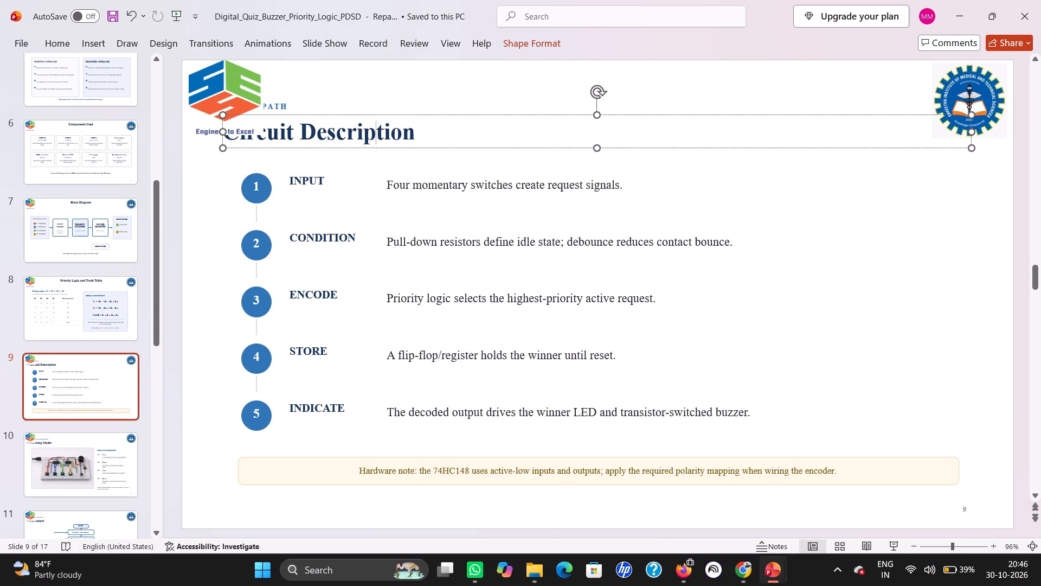
pyautogui.hotkey('ctrl', 'e')
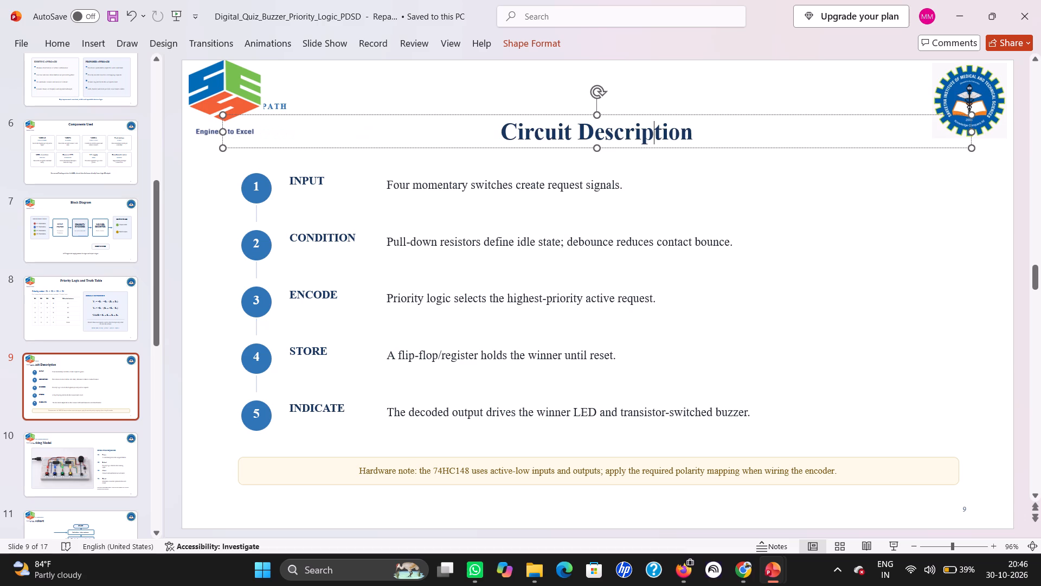
pyautogui.click(271, 102)
pyautogui.click(285, 99)
pyautogui.press('Delete')
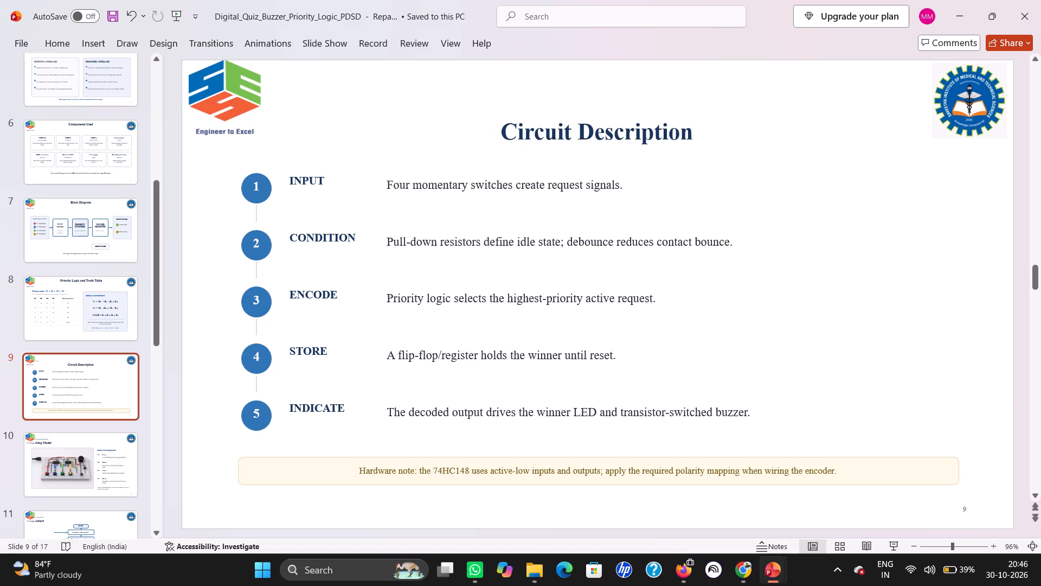
# Move the "Circuit Description" heading up into the header area between the two logos.
pyautogui.click(542, 121)
pyautogui.moveTo(543, 114); pyautogui.dragTo(543, 62)
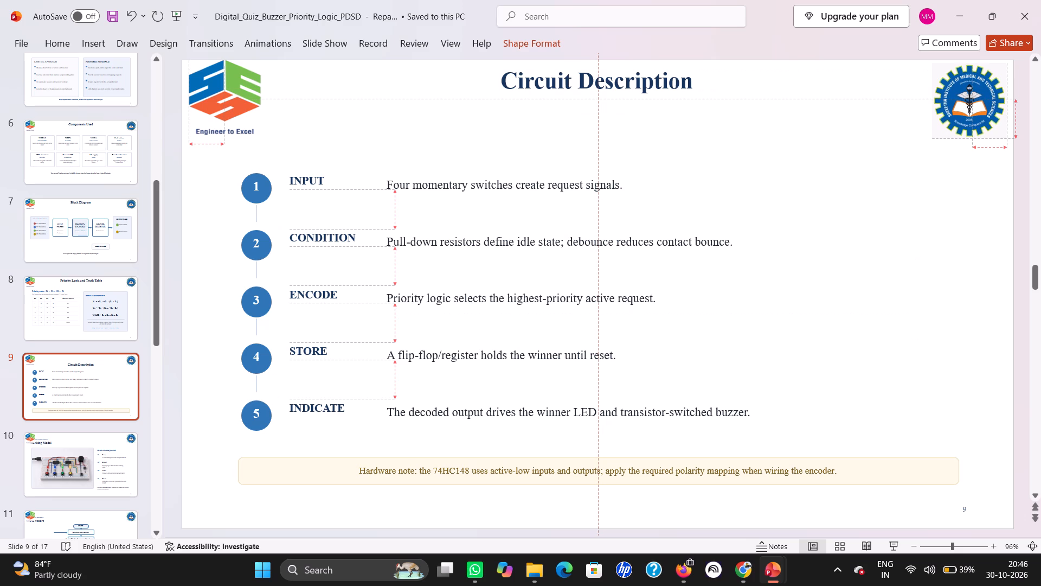
pyautogui.moveTo(543, 62); pyautogui.dragTo(544, 66)
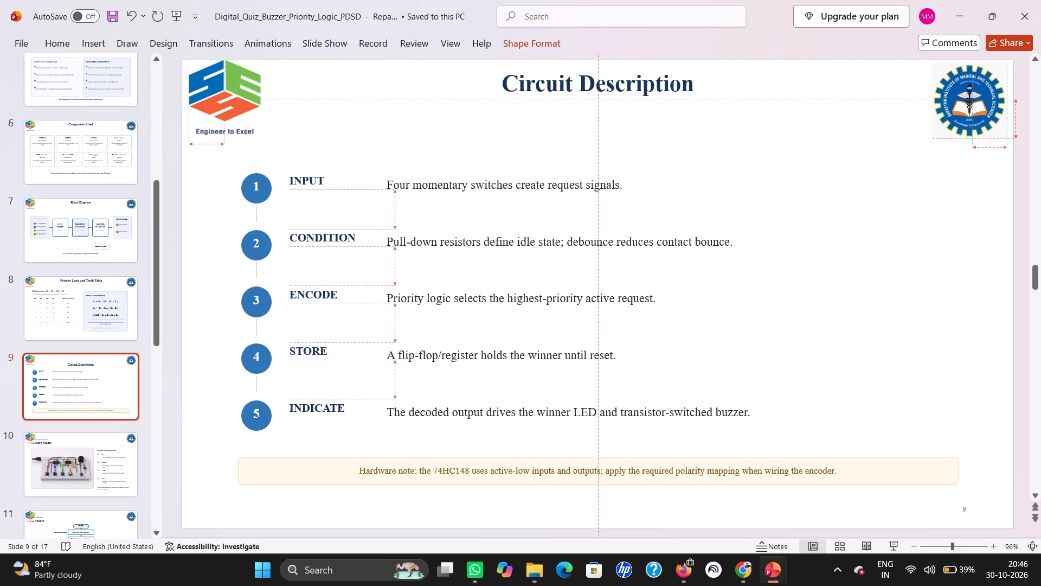
pyautogui.moveTo(544, 66); pyautogui.dragTo(544, 67)
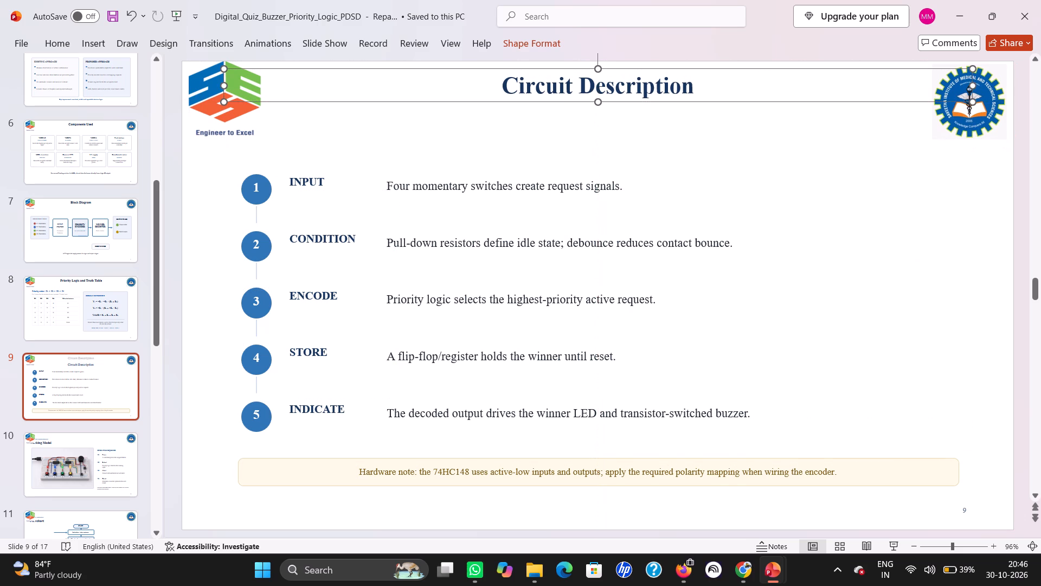
# Centre the "Working Model" heading on slide 10 and delete the small blue label ending in "ARRANGEMENT" above it.
pyautogui.click(85, 451)
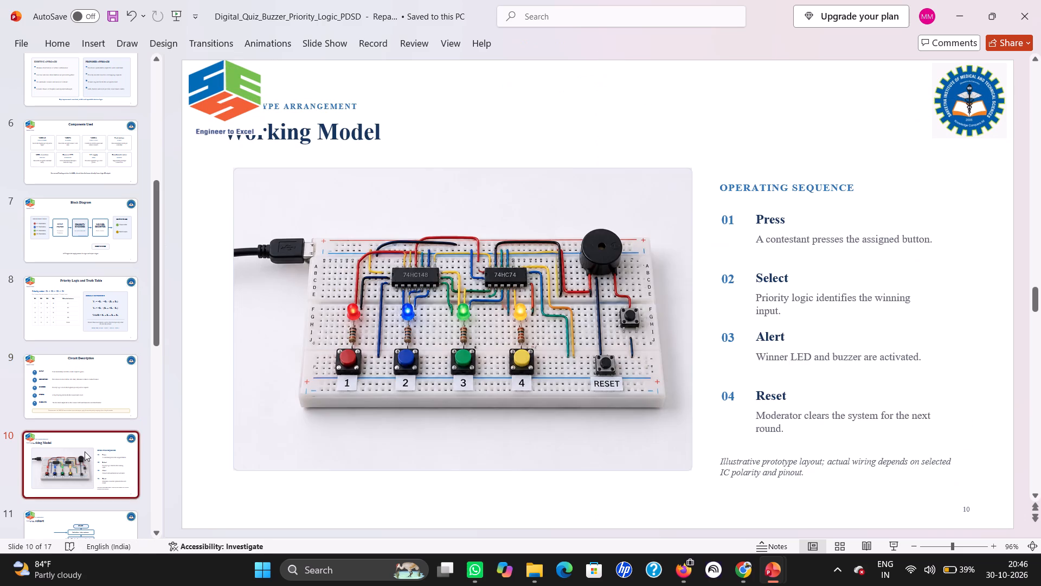
pyautogui.click(352, 134)
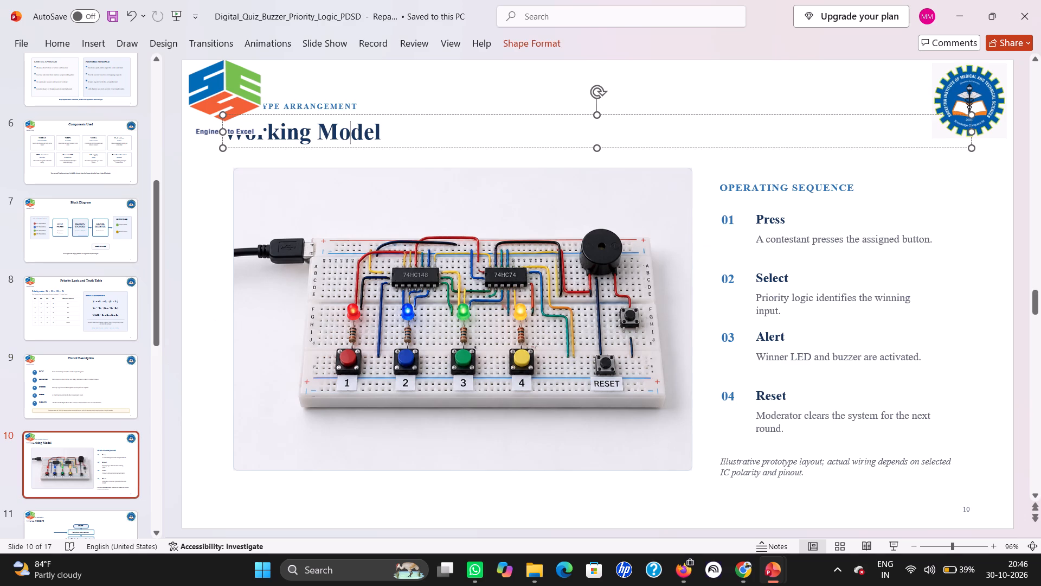
pyautogui.hotkey('ctrl', 'e')
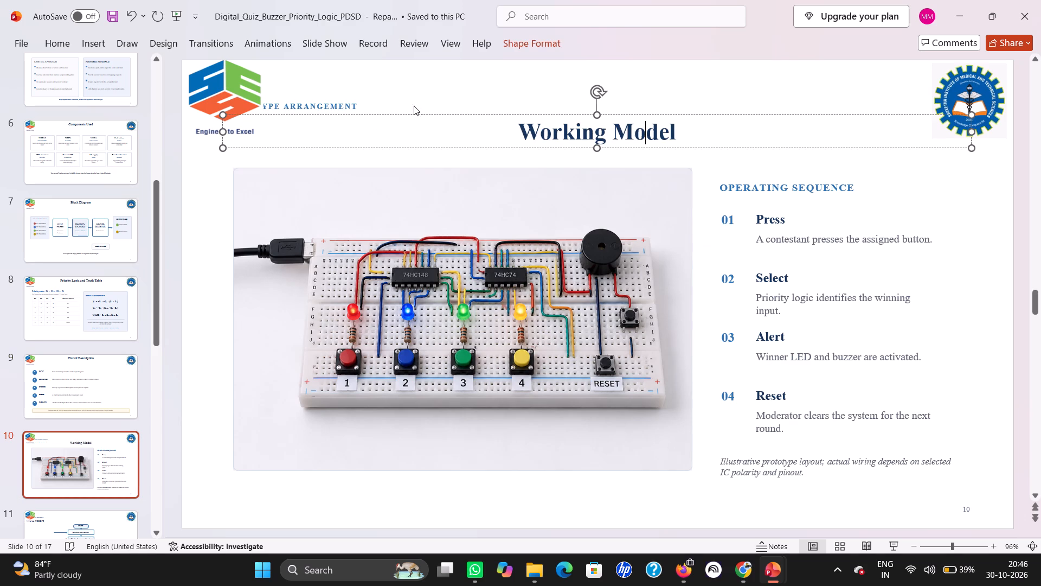
pyautogui.click(350, 105)
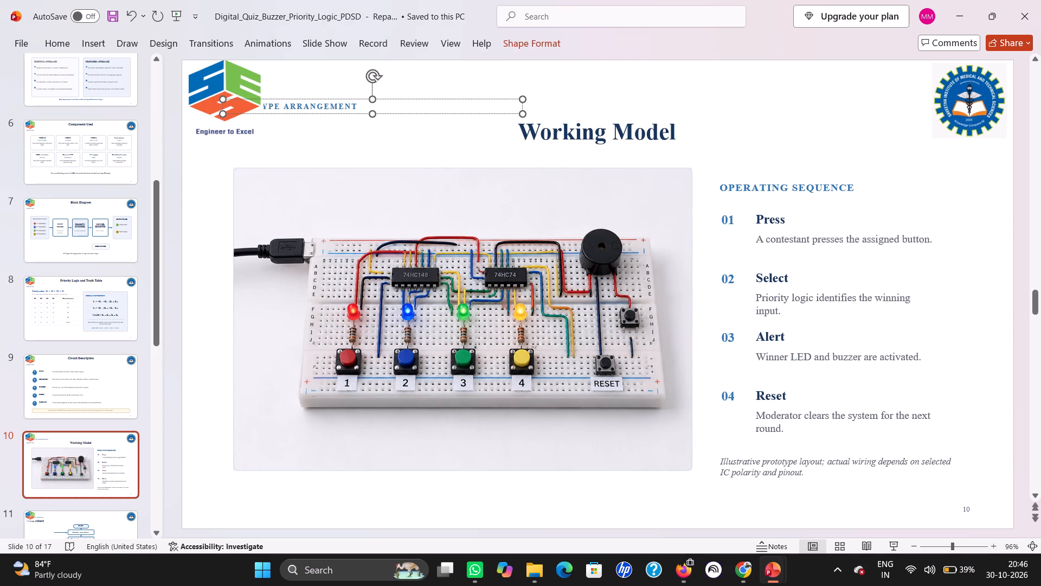
pyautogui.click(361, 99)
pyautogui.press('Delete')
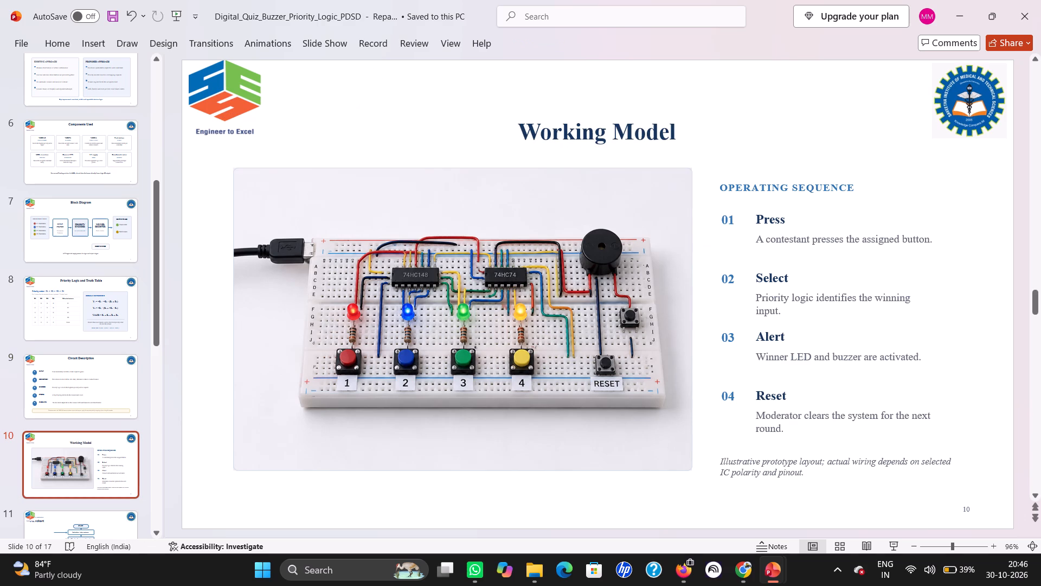
# Move the "Working Model" heading up into the header area between the two logos.
pyautogui.click(545, 131)
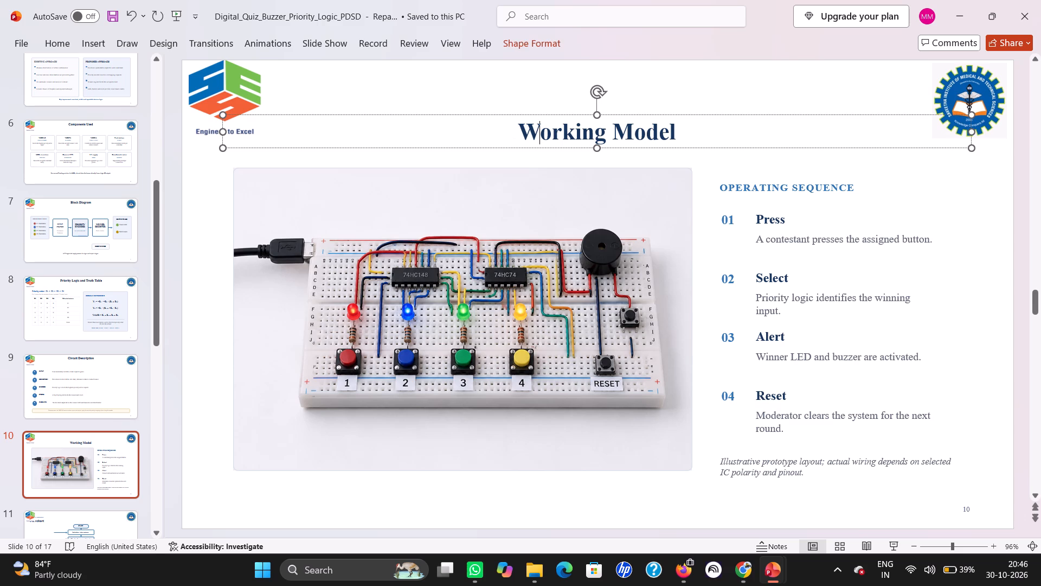
pyautogui.moveTo(564, 114); pyautogui.dragTo(564, 106)
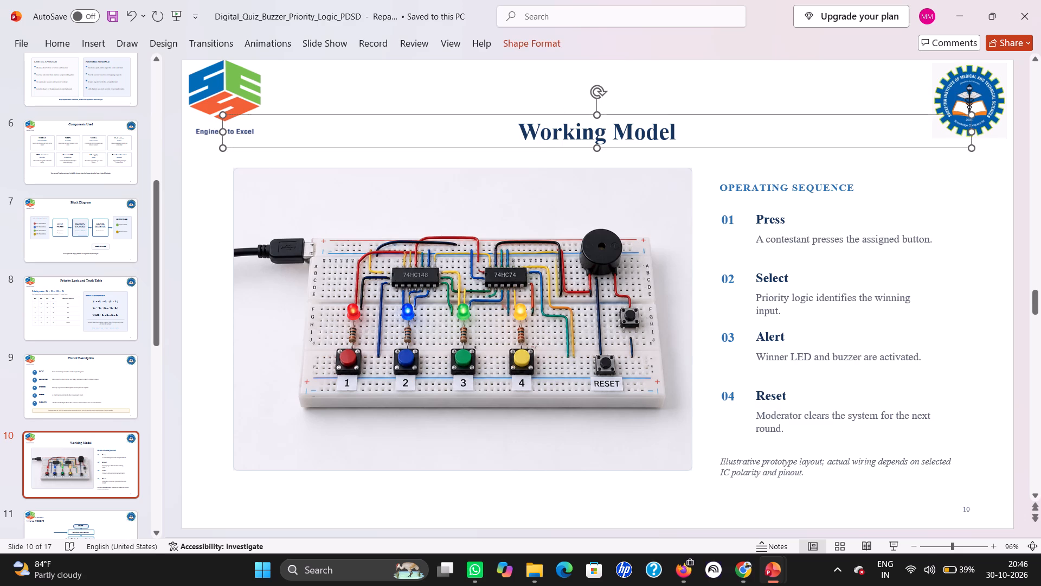
pyautogui.moveTo(564, 106); pyautogui.dragTo(561, 69)
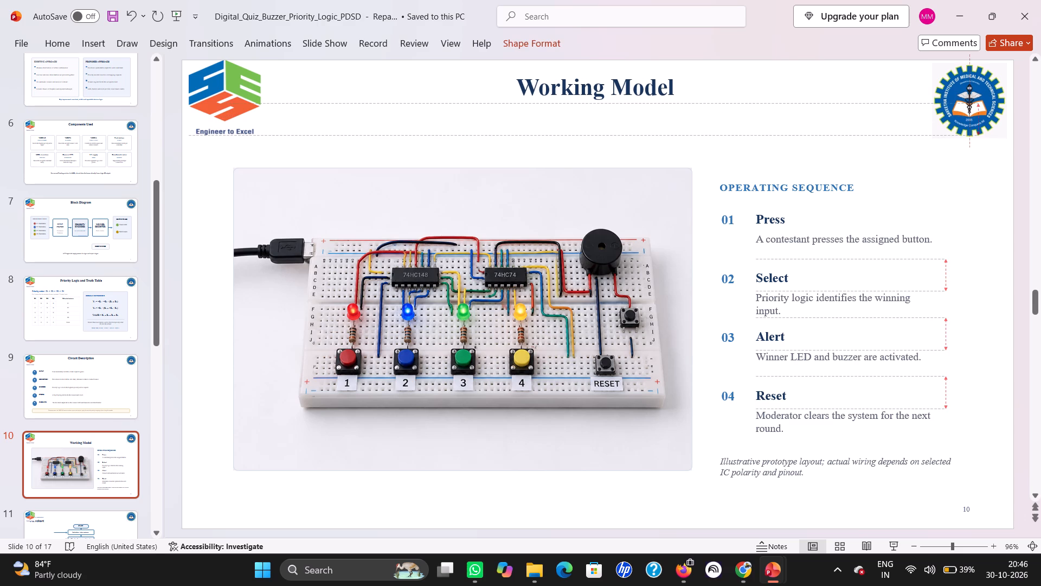
pyautogui.moveTo(561, 69); pyautogui.dragTo(561, 63)
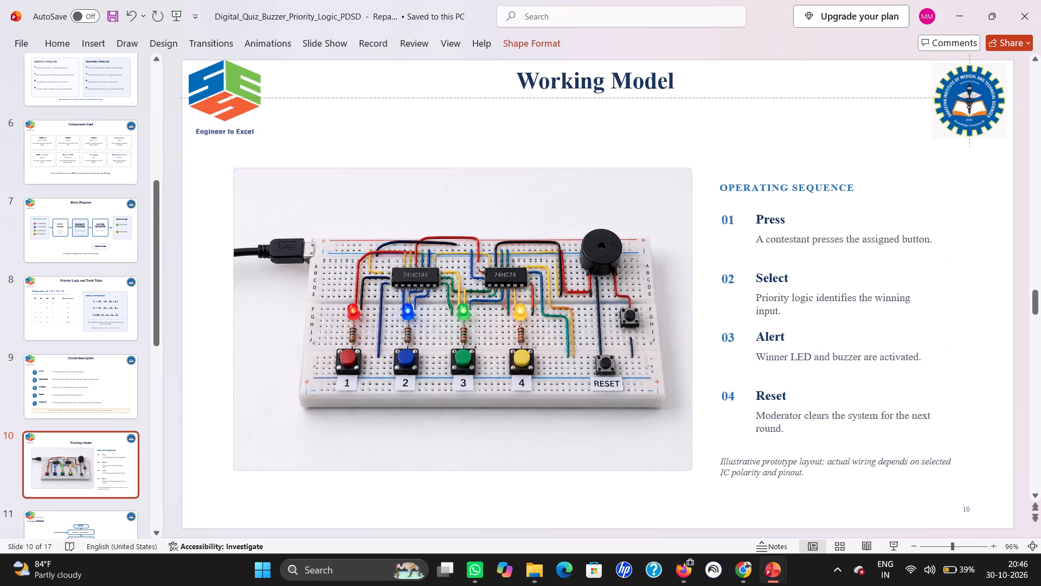
pyautogui.moveTo(561, 63); pyautogui.dragTo(565, 66)
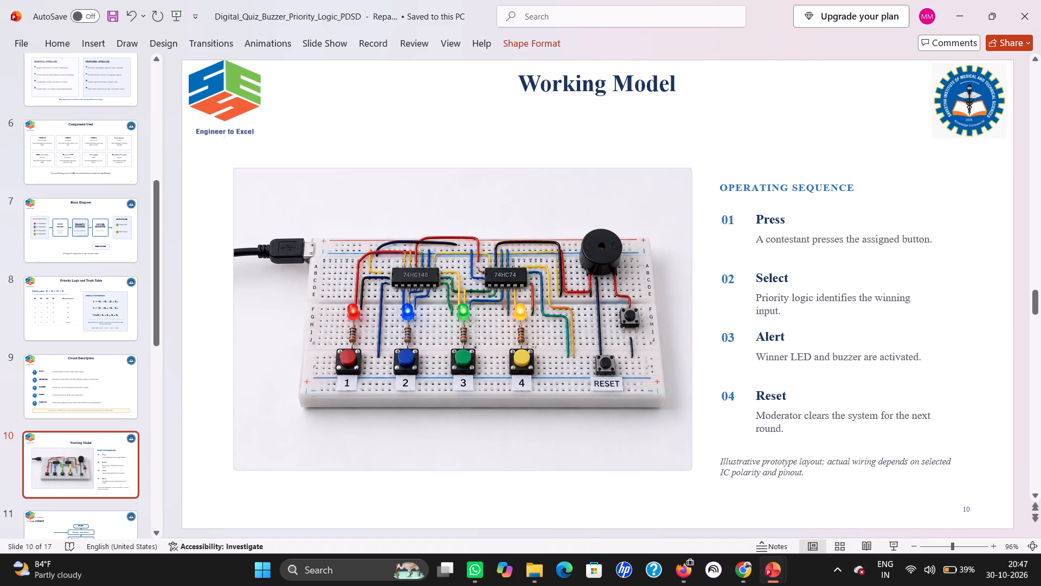
# Finish positioning the "Working Model" heading in the header area between the two logos.
pyautogui.moveTo(565, 66); pyautogui.dragTo(565, 66)
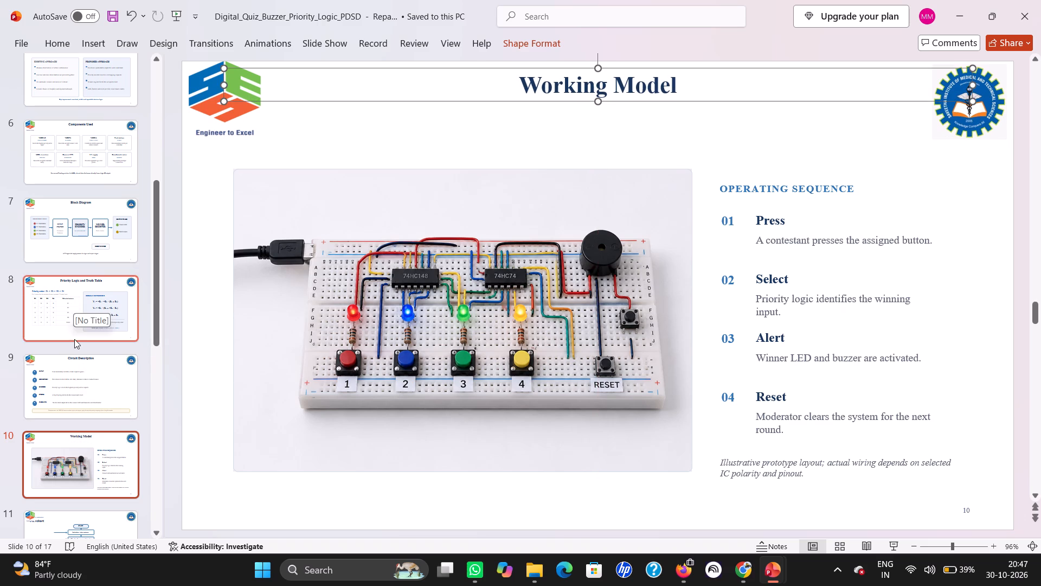
# Centre the "Flowchart" heading on slide 11 and delete the small blue label ending in "SEQUENCE" above it.
pyautogui.scroll(-3, 69, 445)
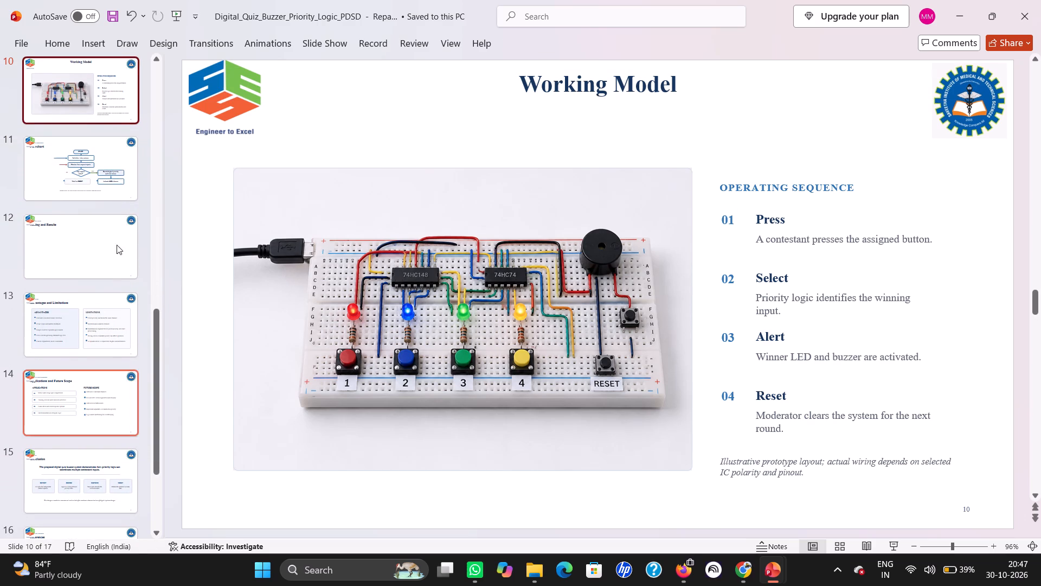
pyautogui.click(101, 153)
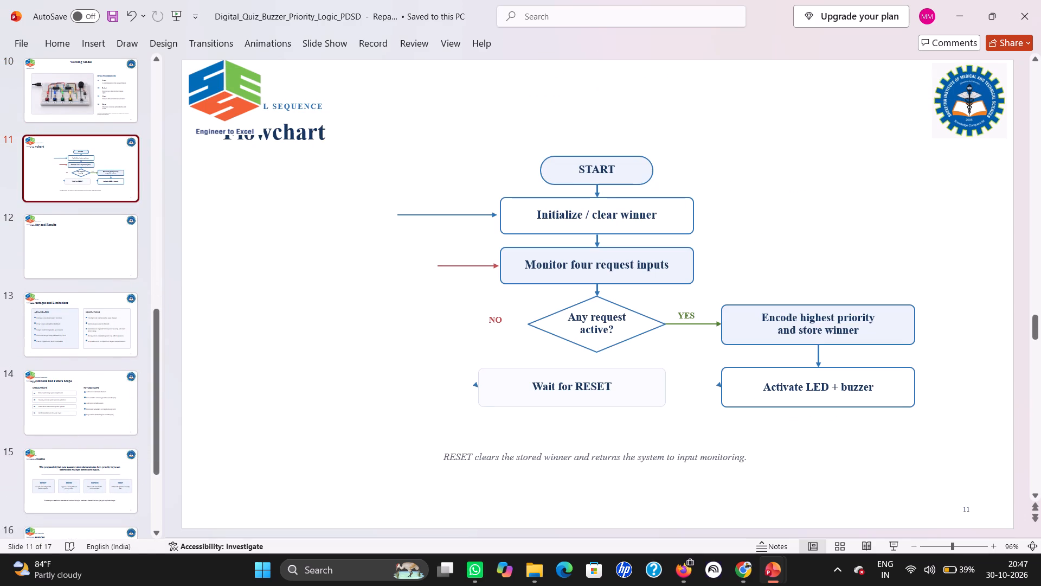
pyautogui.click(310, 129)
pyautogui.hotkey('ctrl', 'e')
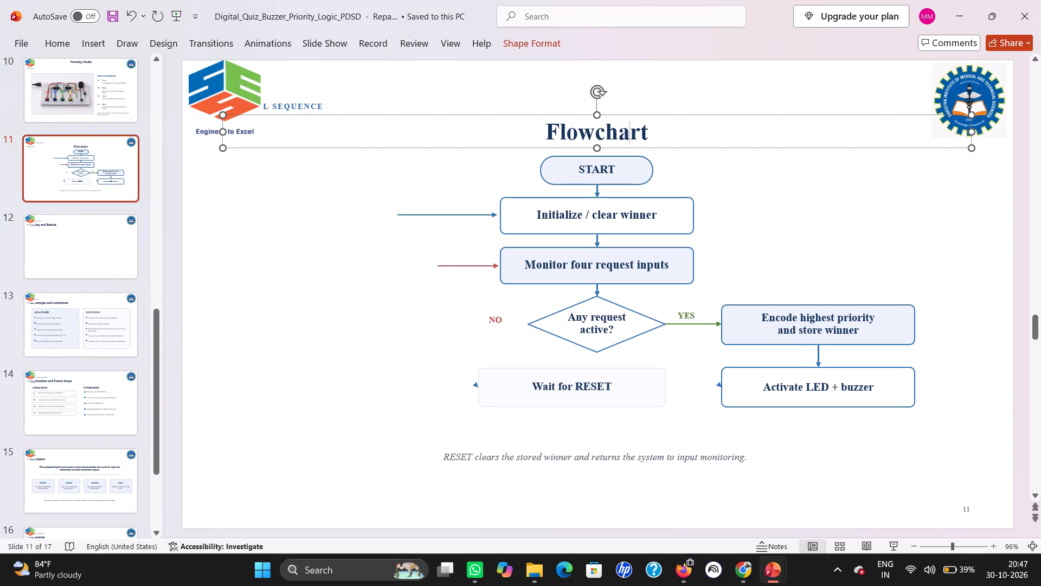
pyautogui.click(308, 107)
pyautogui.click(328, 101)
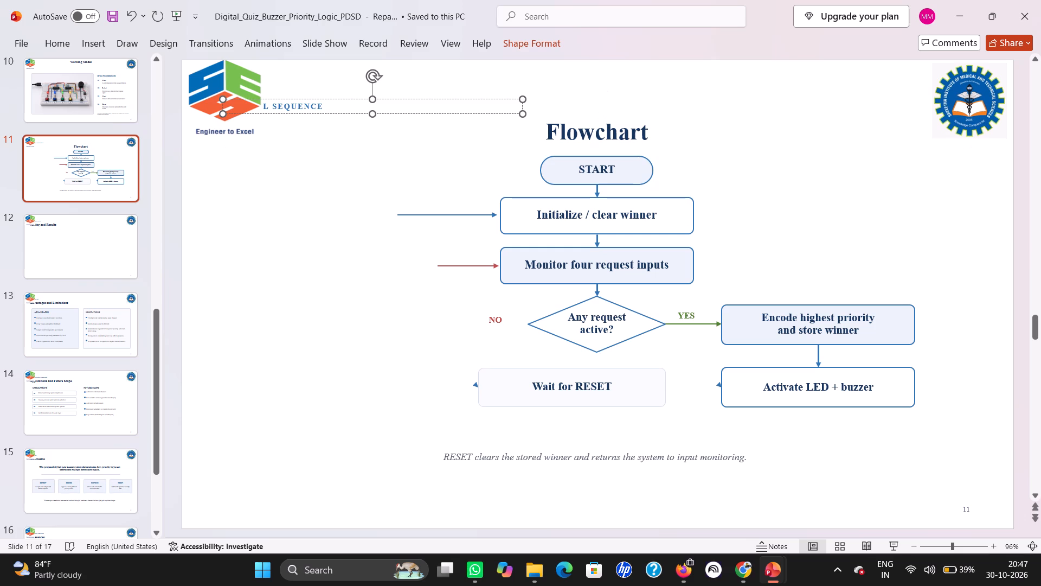
pyautogui.press('Delete')
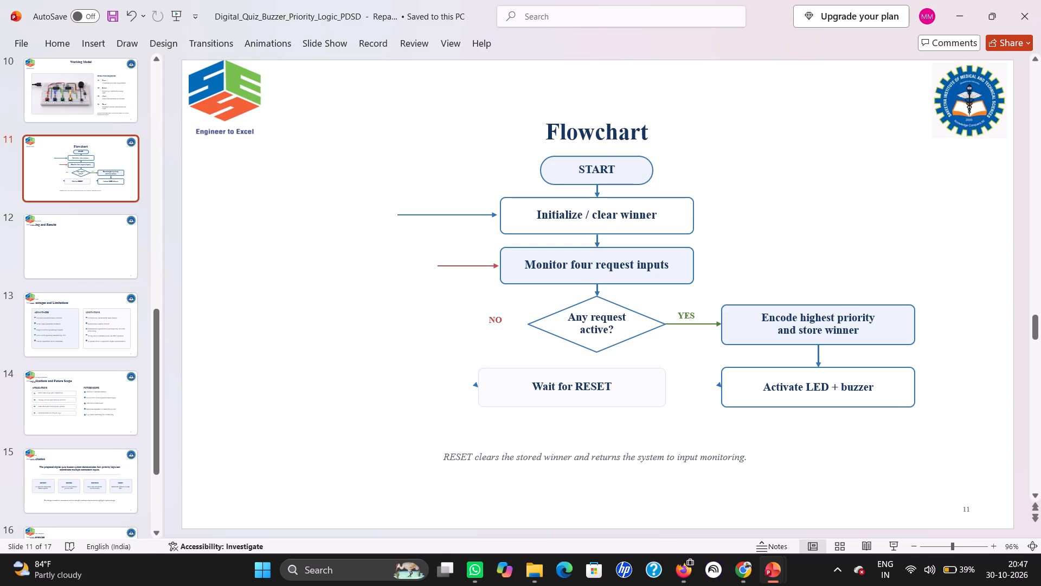
# Move the "Flowchart" heading up into the header area between the two logos.
pyautogui.click(577, 132)
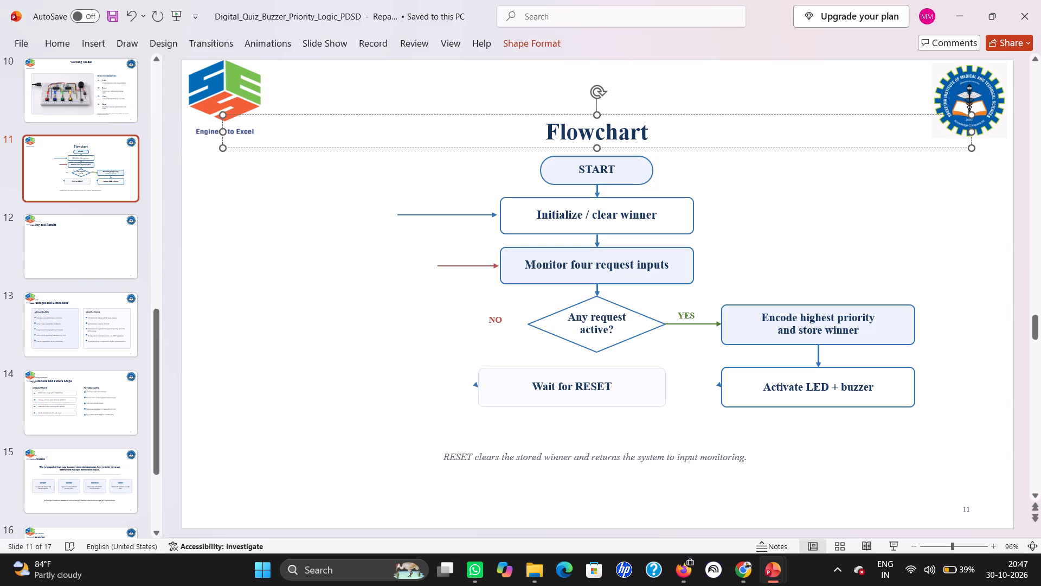
pyautogui.moveTo(581, 113); pyautogui.dragTo(580, 79)
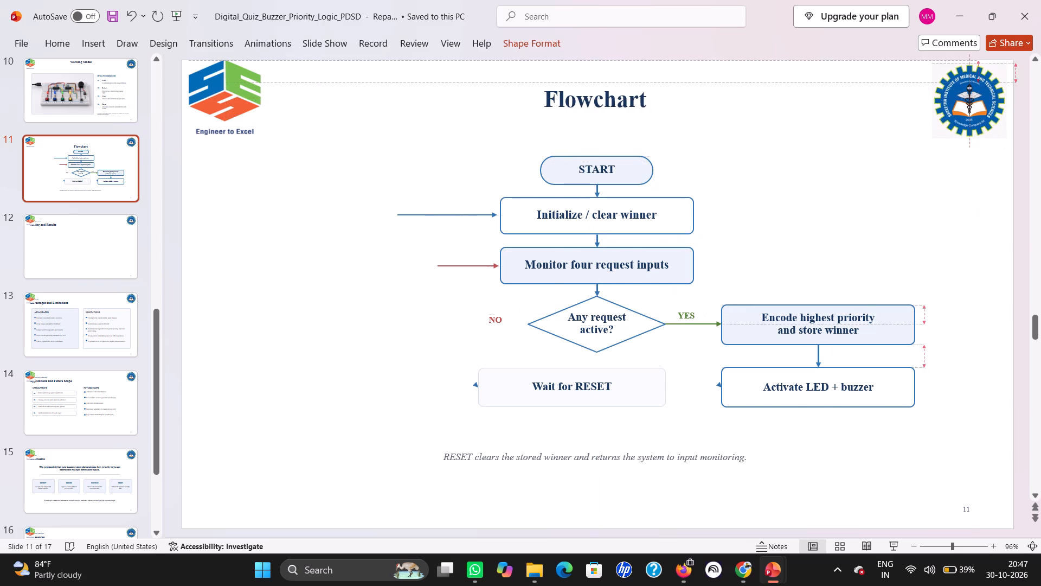
pyautogui.moveTo(580, 79); pyautogui.dragTo(577, 68)
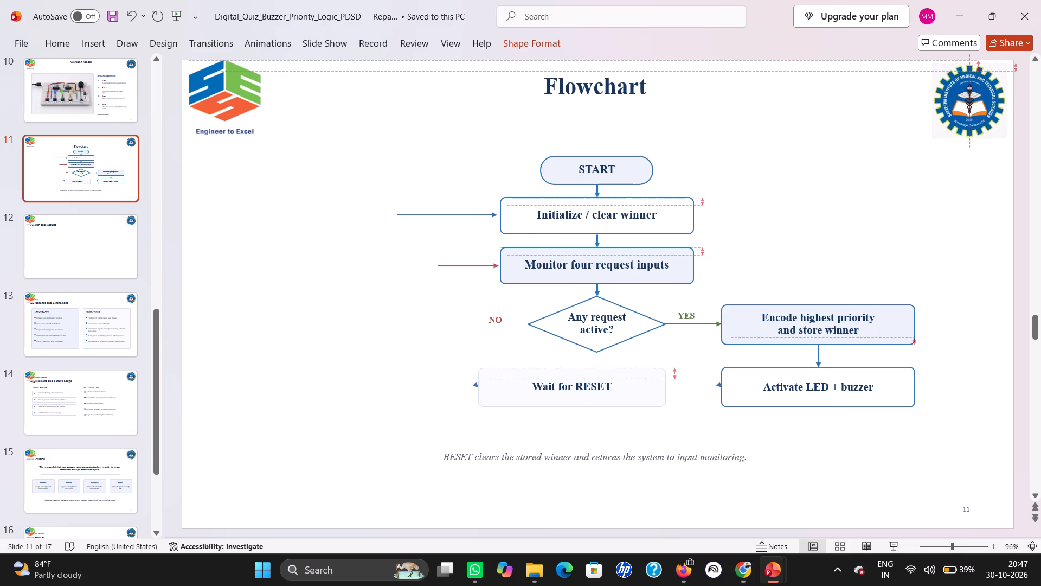
pyautogui.moveTo(577, 68); pyautogui.dragTo(581, 66)
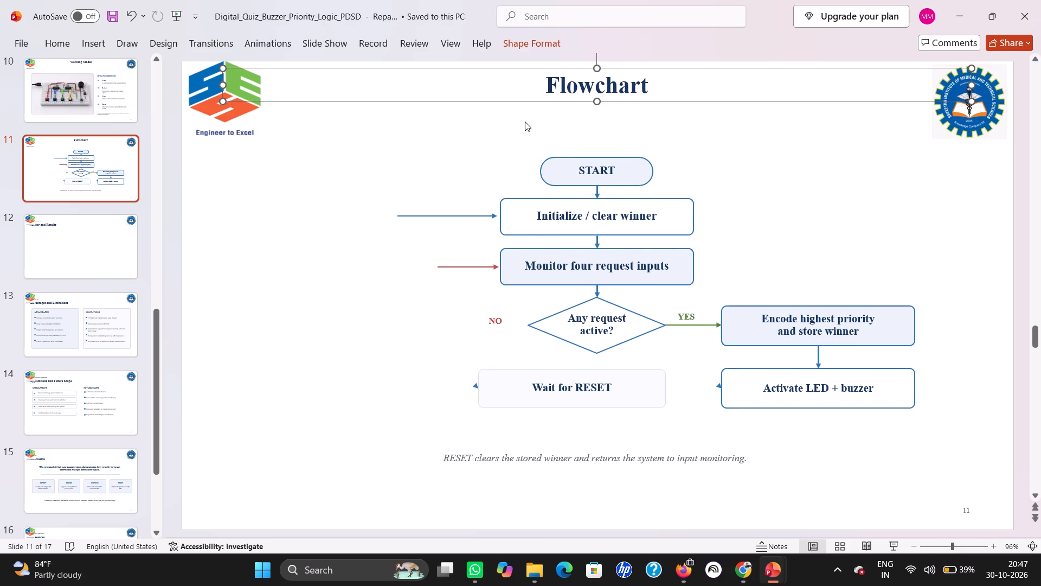
pyautogui.click(362, 187)
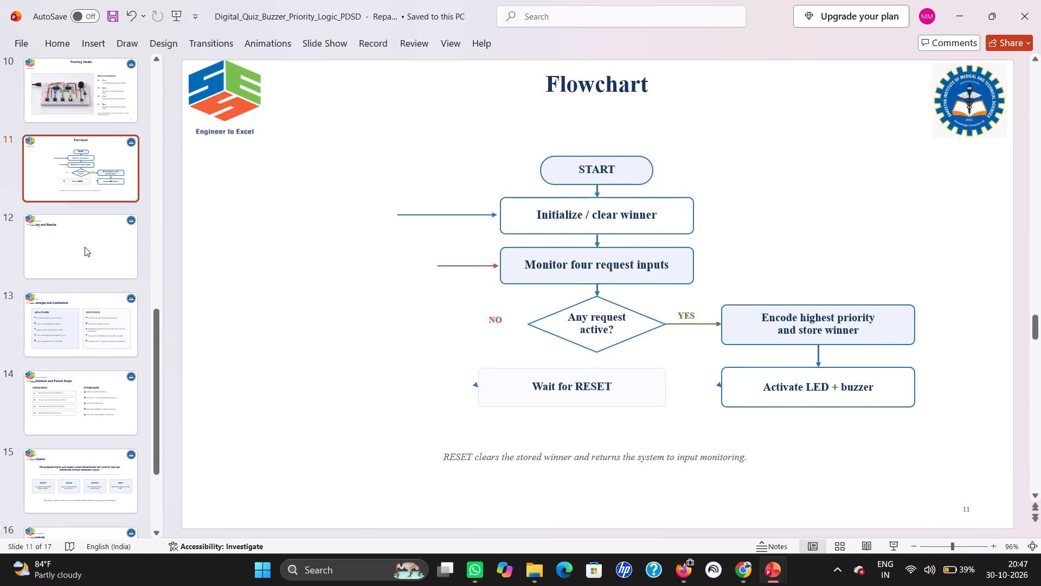
# Delete the small blue label ending in "SLIDE" on slide 12 and centre the "Testing and Results" heading.
pyautogui.click(85, 247)
pyautogui.click(297, 105)
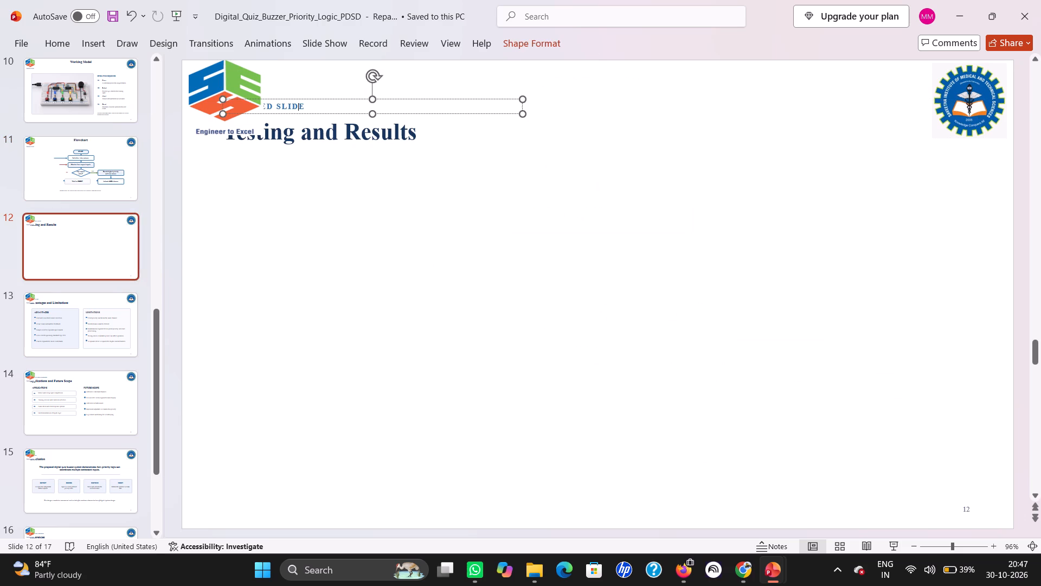
pyautogui.click(308, 98)
pyautogui.press('Delete')
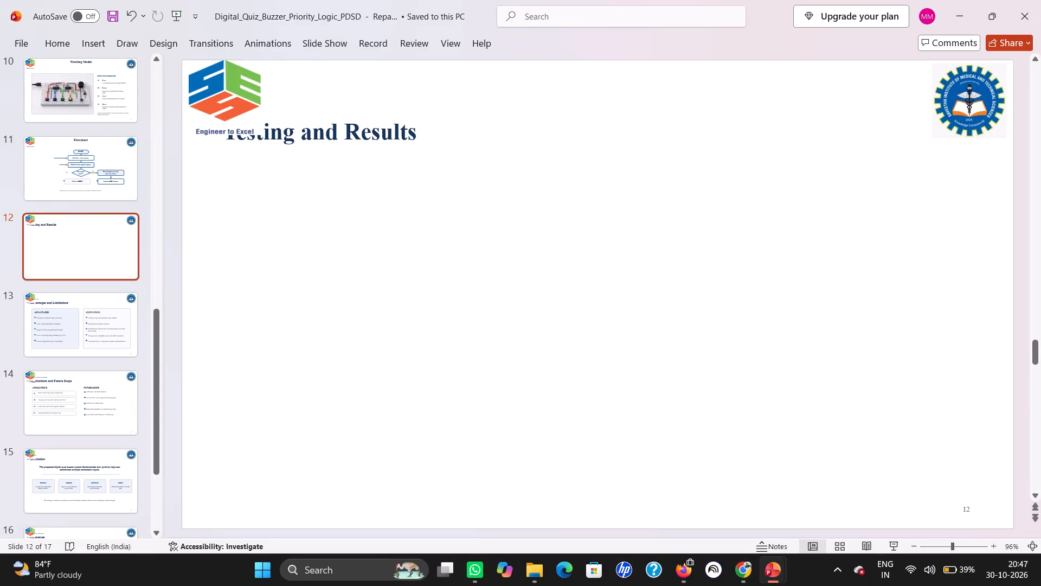
pyautogui.click(324, 144)
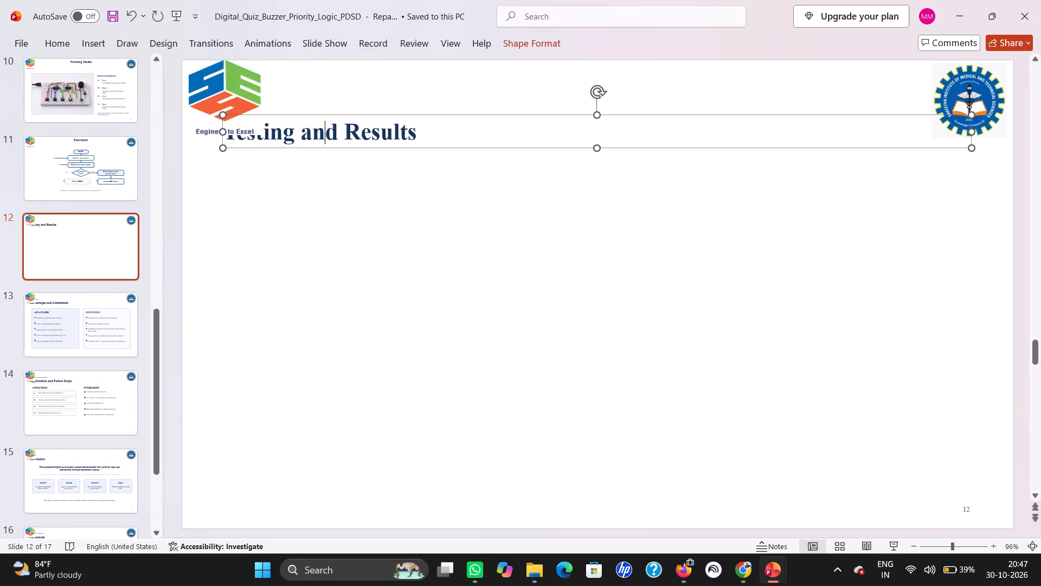
pyautogui.hotkey('ctrl', 'e')
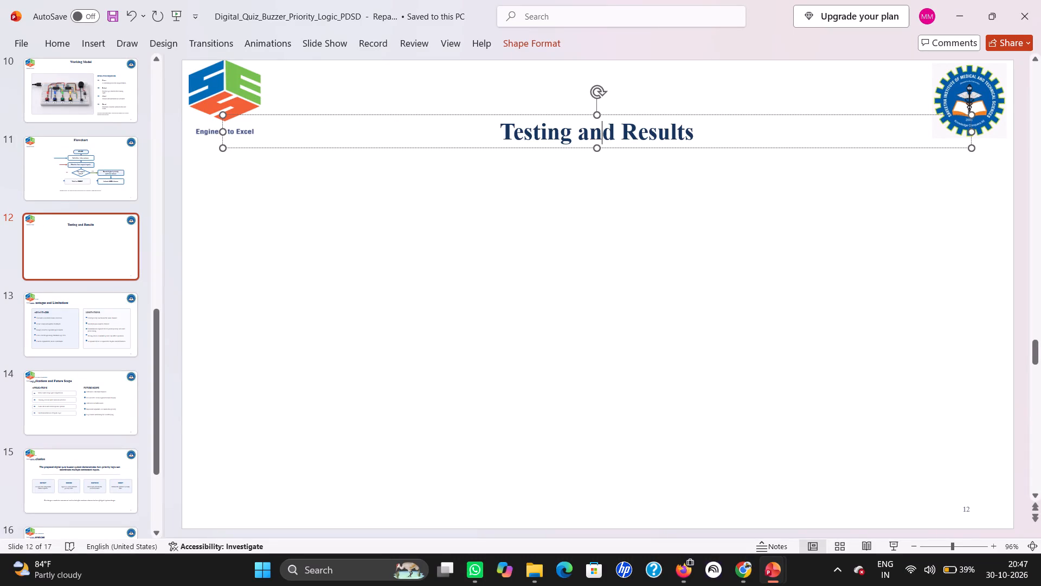
# Move the "Testing and Results" heading up into the header area between the two logos.
pyautogui.moveTo(490, 114); pyautogui.dragTo(493, 90)
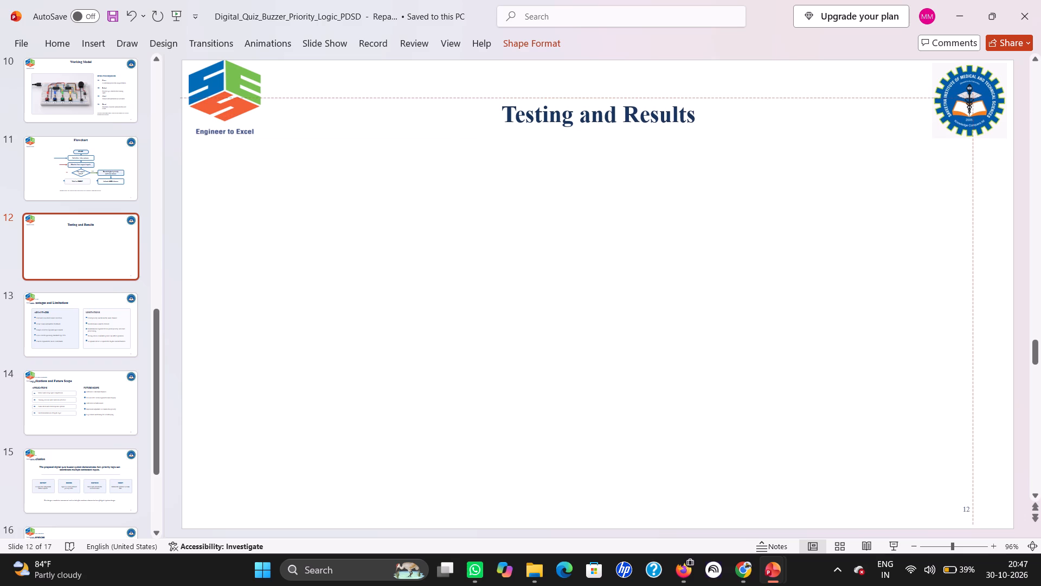
pyautogui.moveTo(493, 90); pyautogui.dragTo(489, 68)
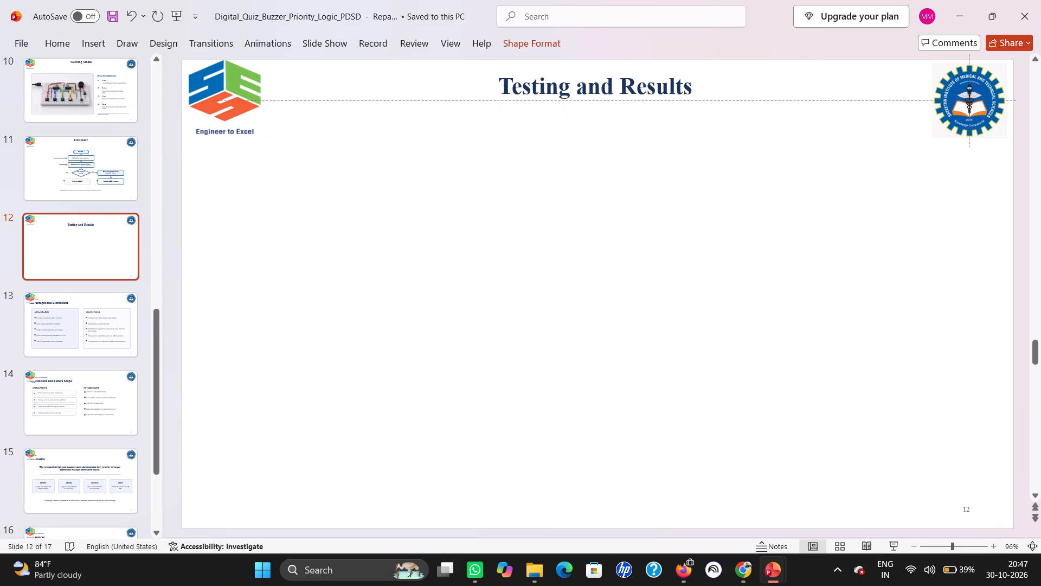
pyautogui.moveTo(489, 68); pyautogui.dragTo(493, 72)
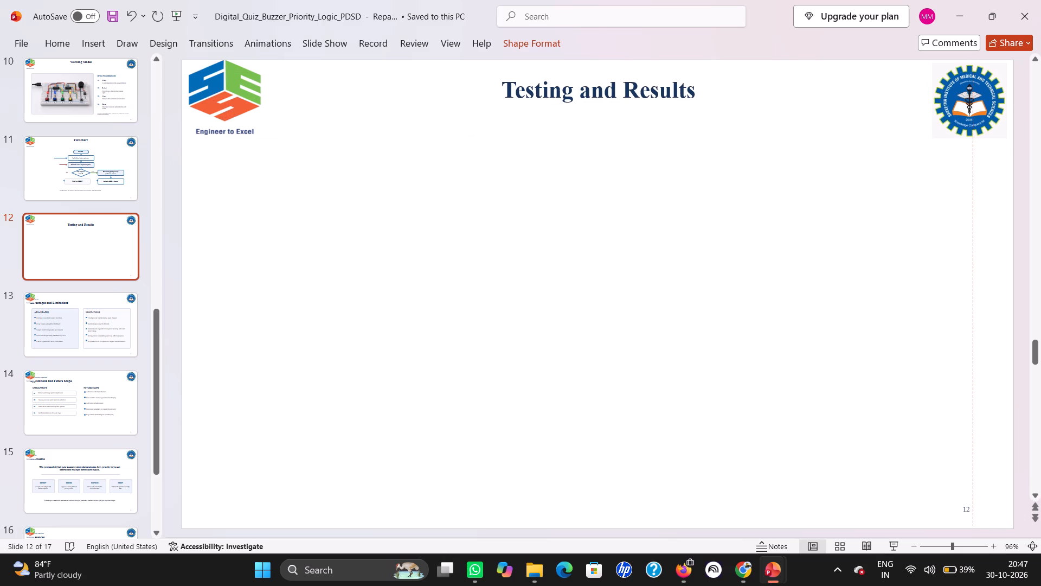
pyautogui.moveTo(493, 72); pyautogui.dragTo(490, 73)
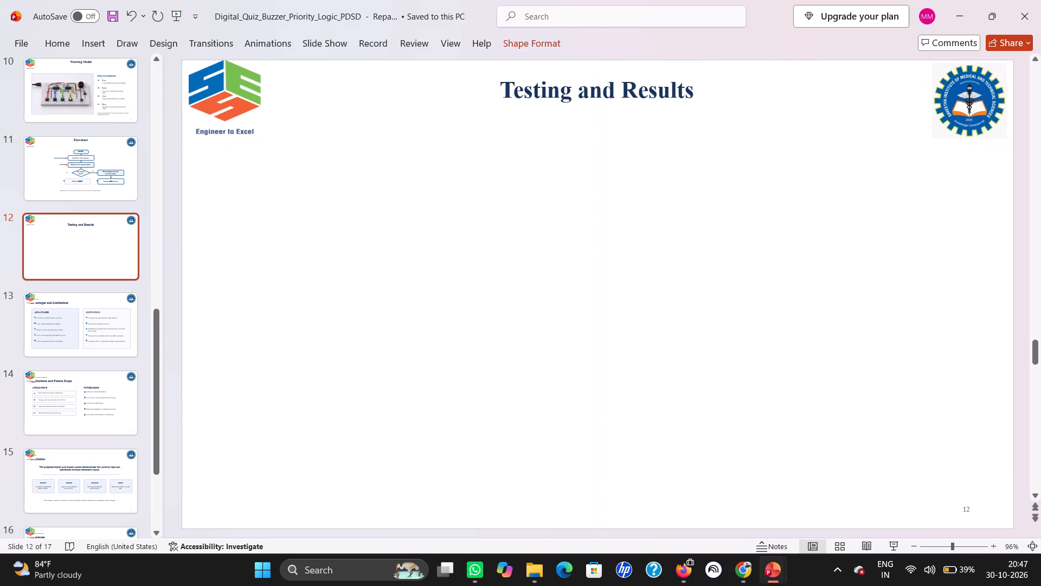
pyautogui.moveTo(490, 73); pyautogui.dragTo(493, 68)
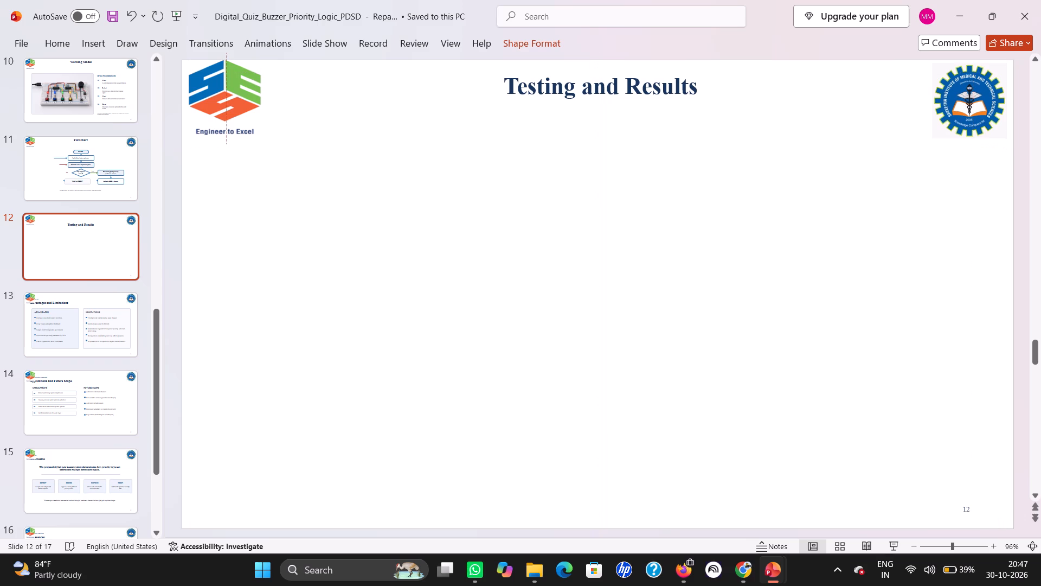
pyautogui.moveTo(493, 68); pyautogui.dragTo(492, 71)
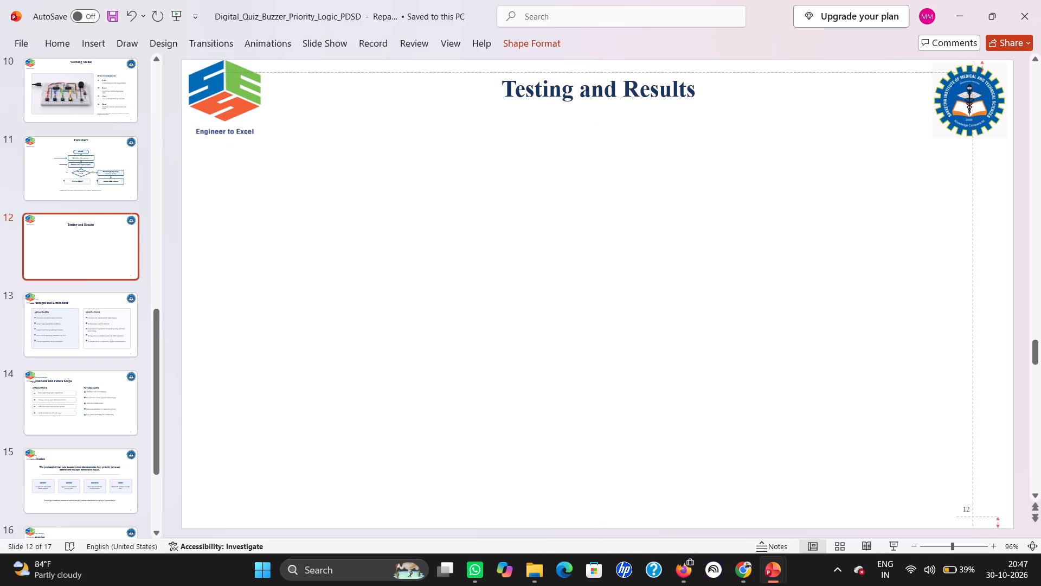
pyautogui.moveTo(492, 71); pyautogui.dragTo(492, 69)
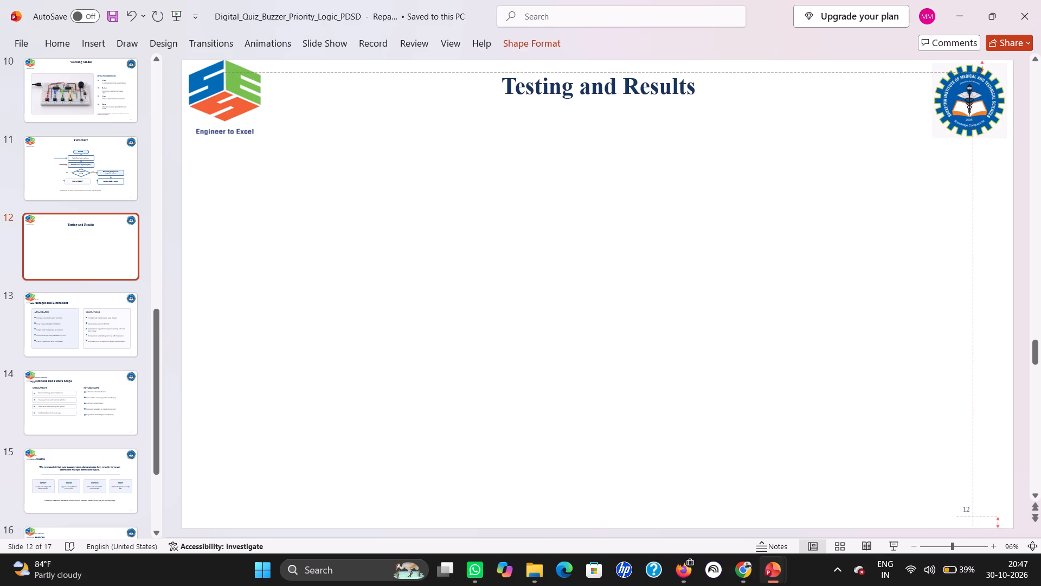
pyautogui.moveTo(492, 69); pyautogui.dragTo(492, 71)
pyautogui.click(458, 150)
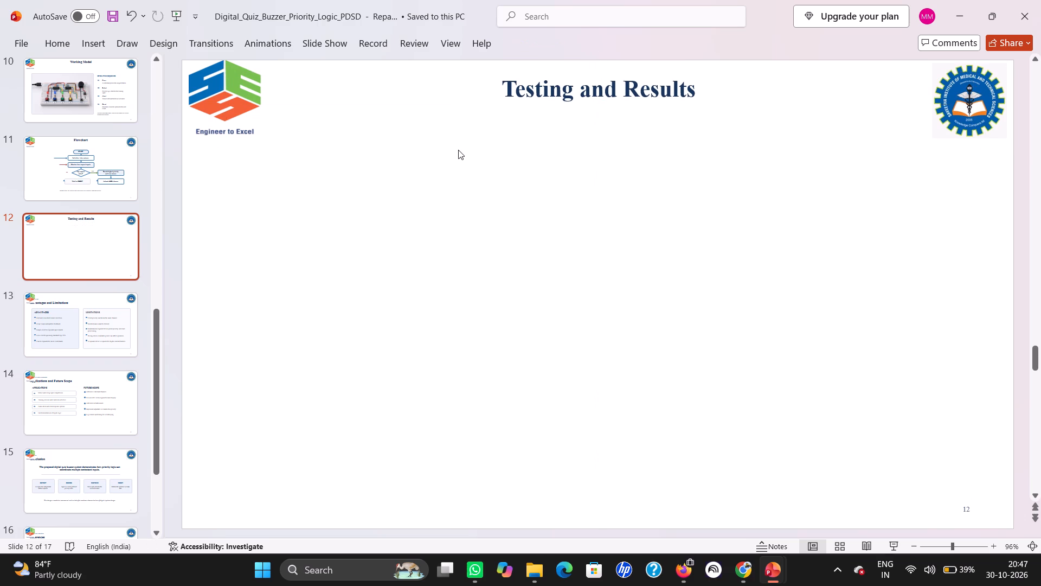
# Delete the small blue label ending in "TION" on slide 13 and centre the "Advantages and Limitations" heading.
pyautogui.click(90, 324)
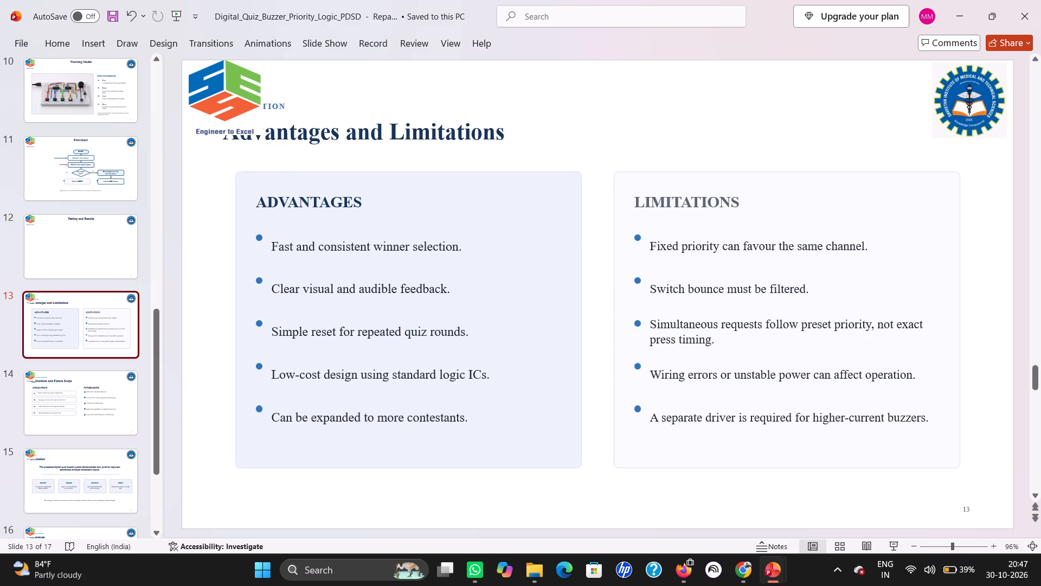
pyautogui.click(283, 109)
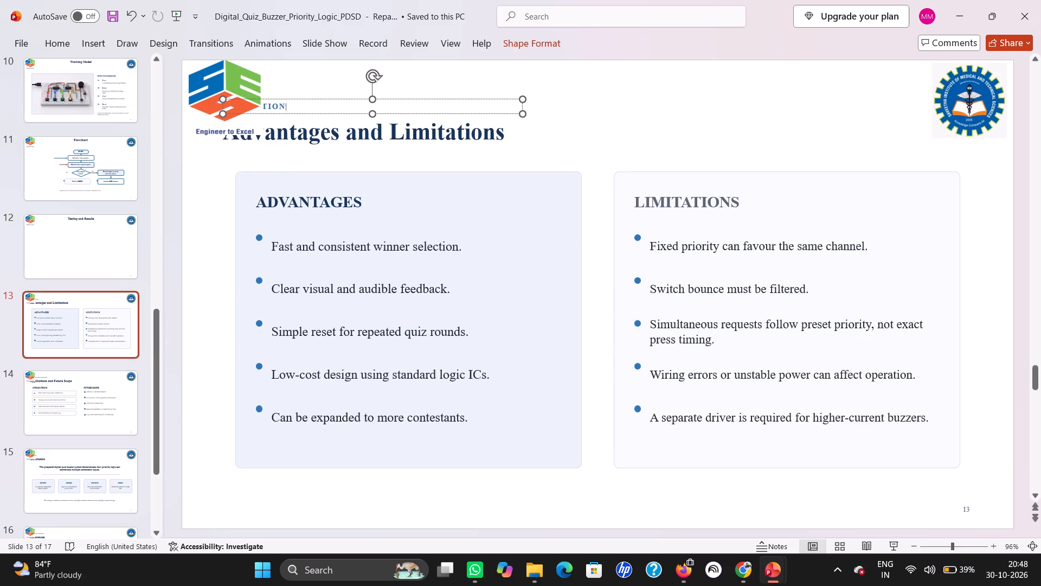
pyautogui.click(294, 102)
pyautogui.press('Delete')
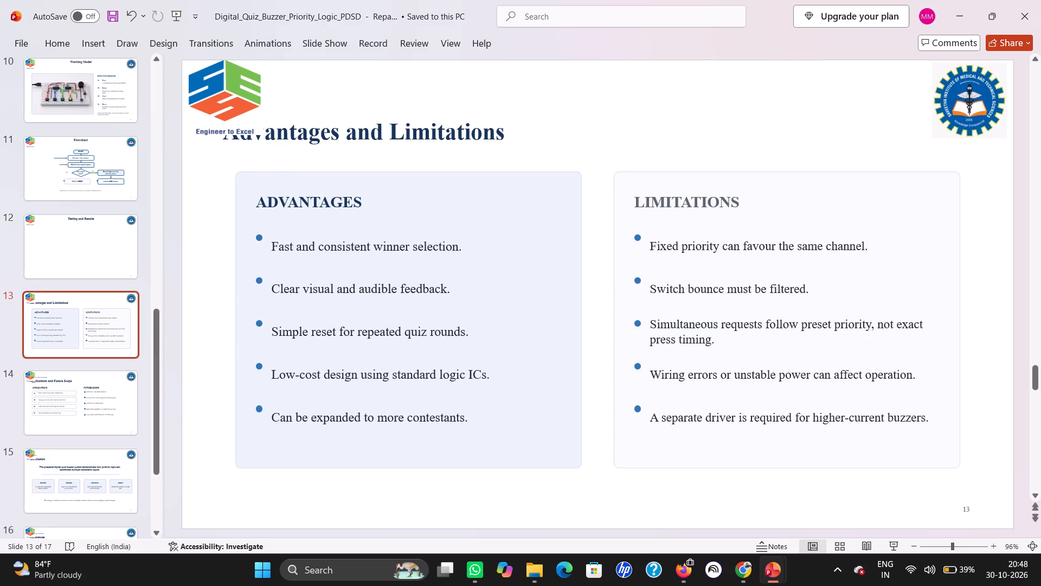
pyautogui.click(306, 142)
pyautogui.hotkey('ctrl', 'e')
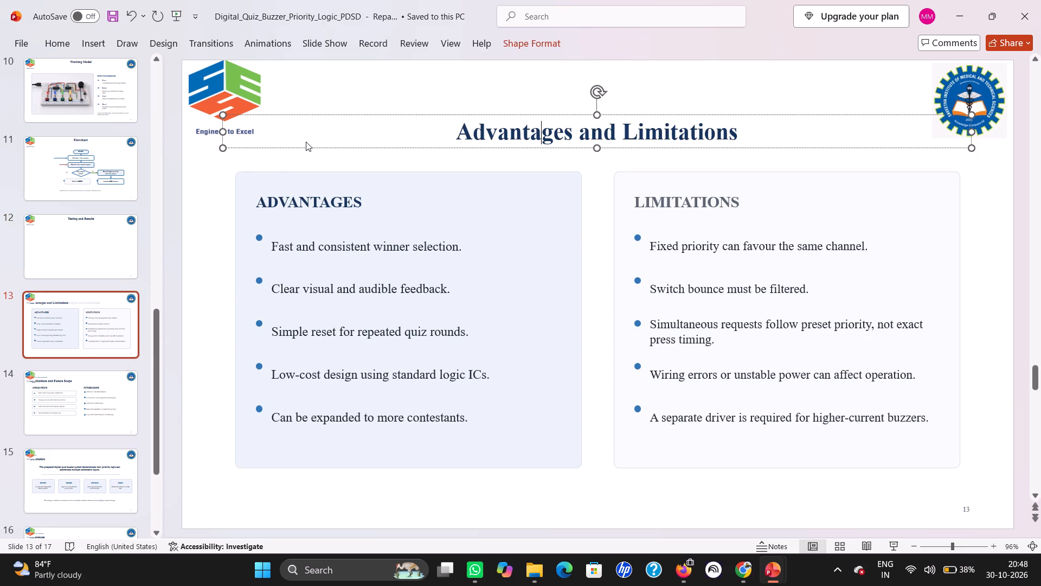
# Move the "Advantages and Limitations" heading up into the header area between the two logos.
pyautogui.moveTo(422, 114); pyautogui.dragTo(422, 113)
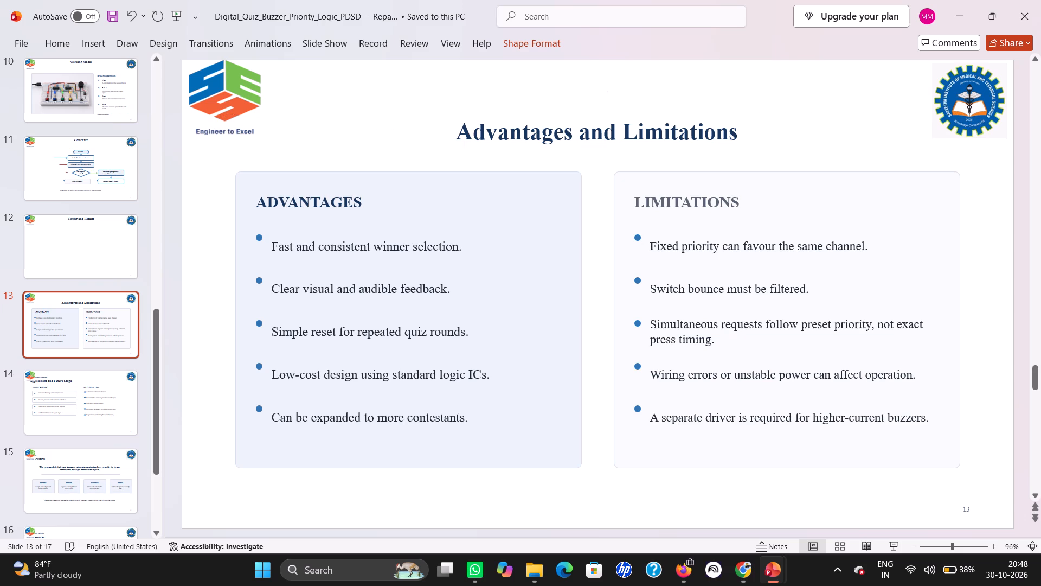
pyautogui.moveTo(422, 113); pyautogui.dragTo(425, 83)
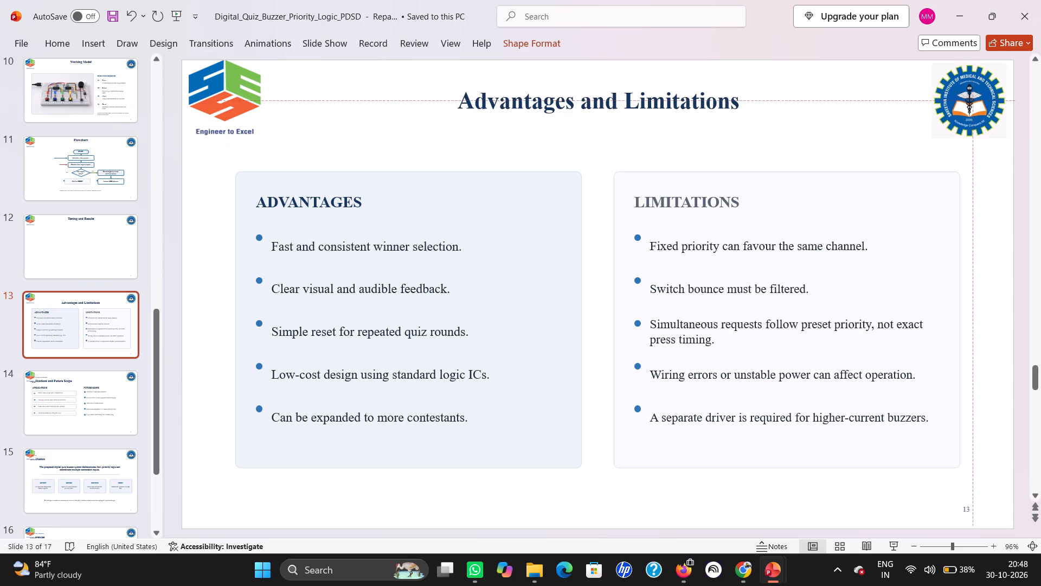
pyautogui.moveTo(425, 83); pyautogui.dragTo(429, 75)
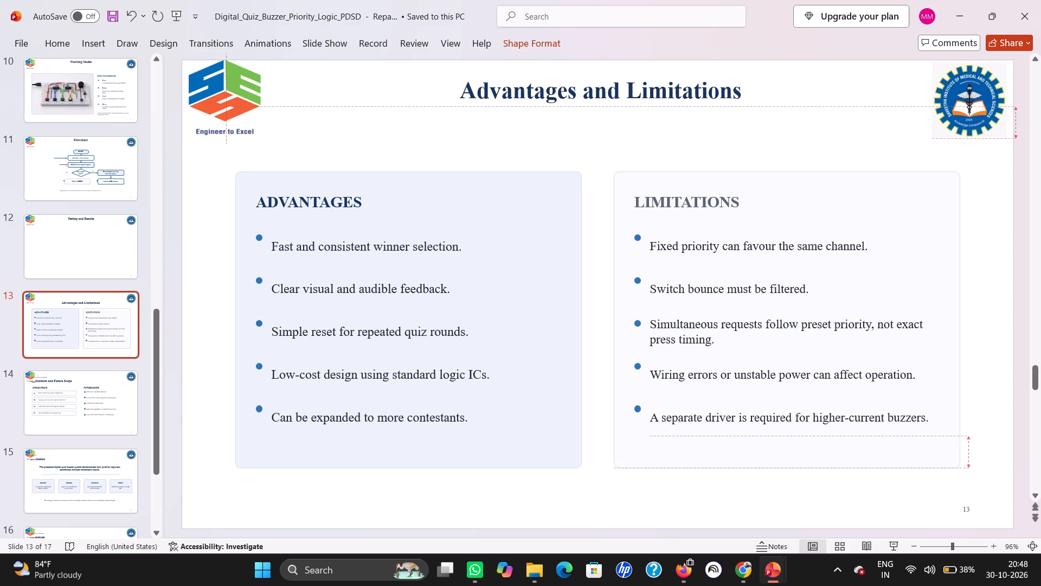
pyautogui.moveTo(429, 75); pyautogui.dragTo(424, 68)
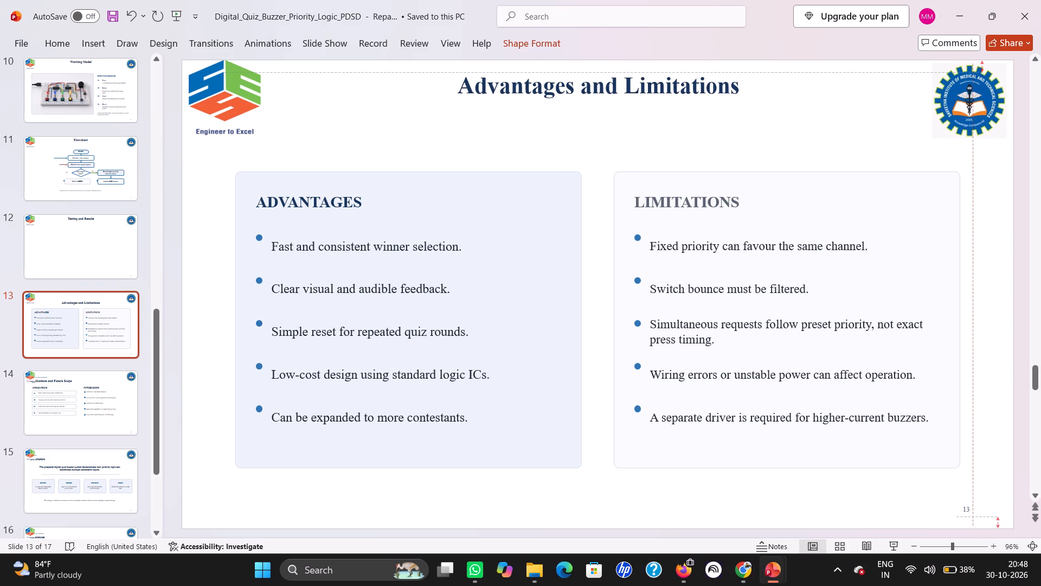
pyautogui.moveTo(424, 68); pyautogui.dragTo(422, 68)
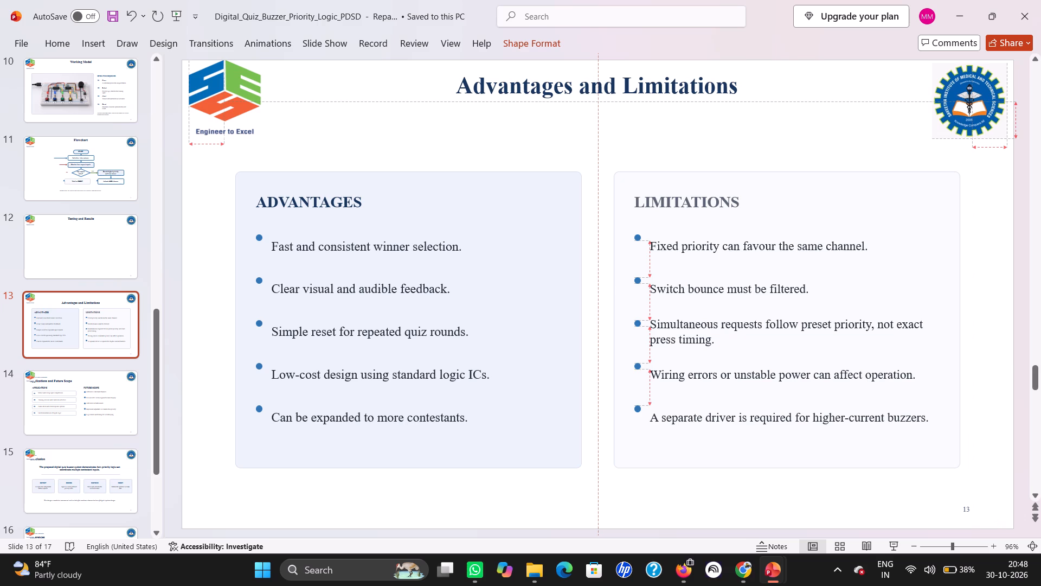
pyautogui.moveTo(422, 68); pyautogui.dragTo(423, 68)
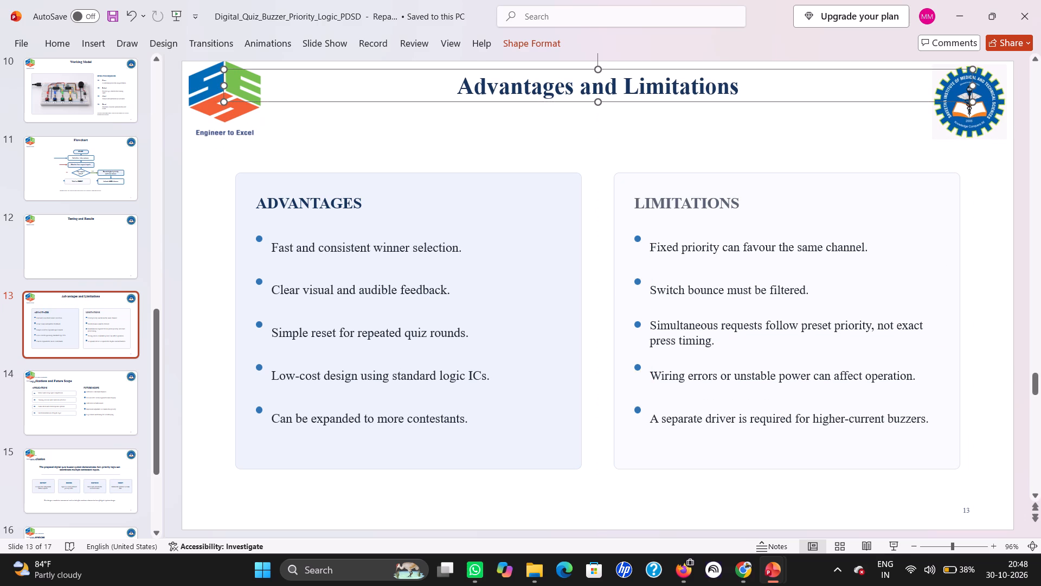
# Centre the "Applications and Future Scope" heading on slide 14 and delete the small blue label ending in "ES AND UPGRADES".
pyautogui.click(94, 393)
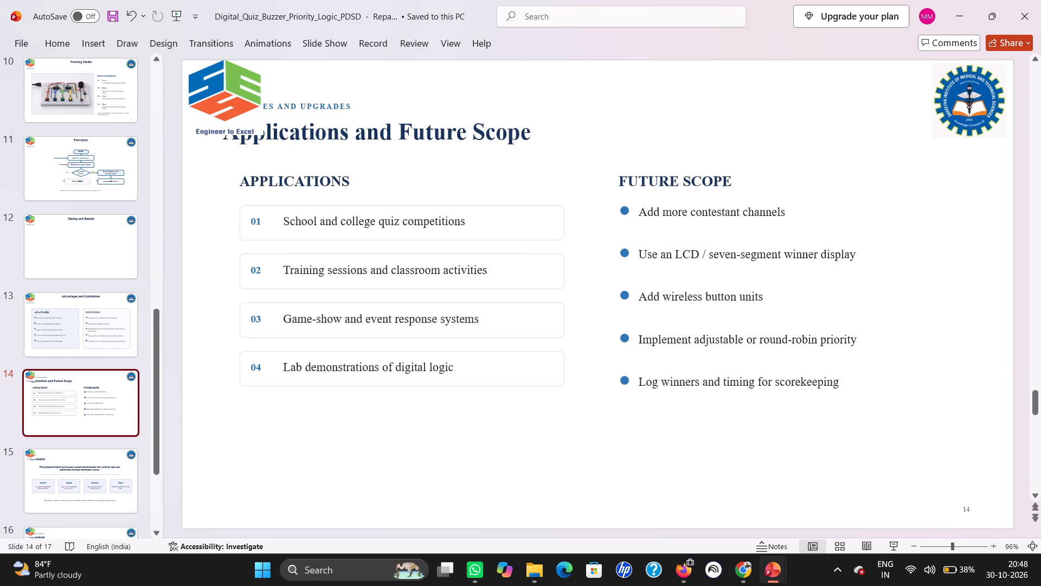
pyautogui.click(386, 129)
pyautogui.hotkey('ctrl', 'e')
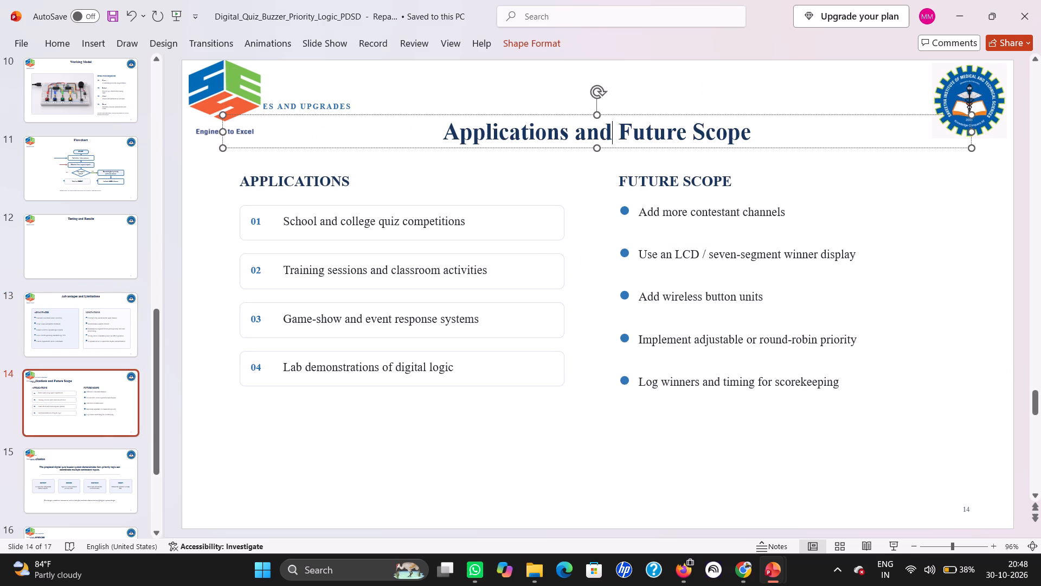
pyautogui.click(318, 106)
pyautogui.click(320, 100)
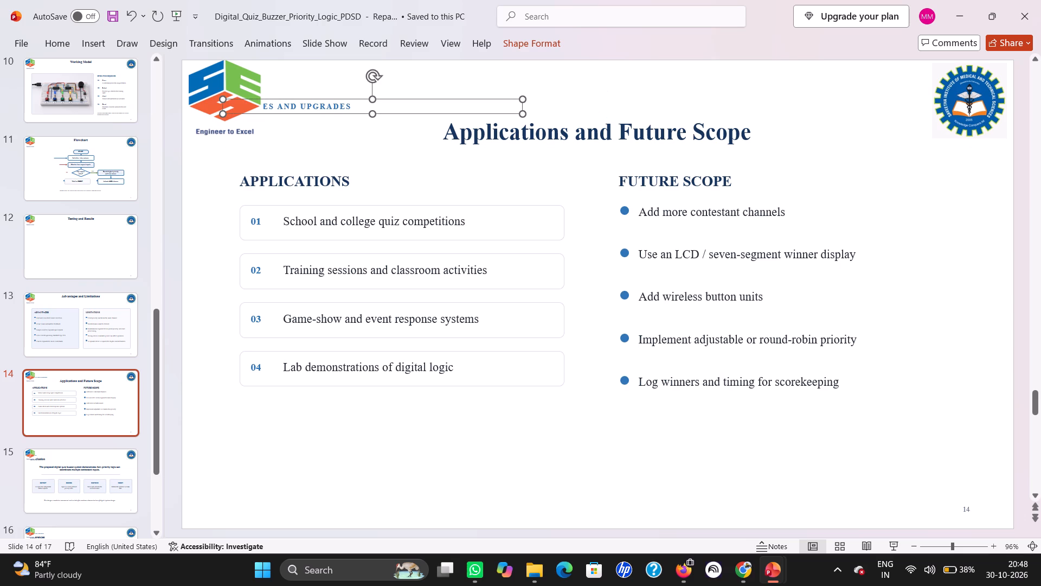
pyautogui.press('Delete')
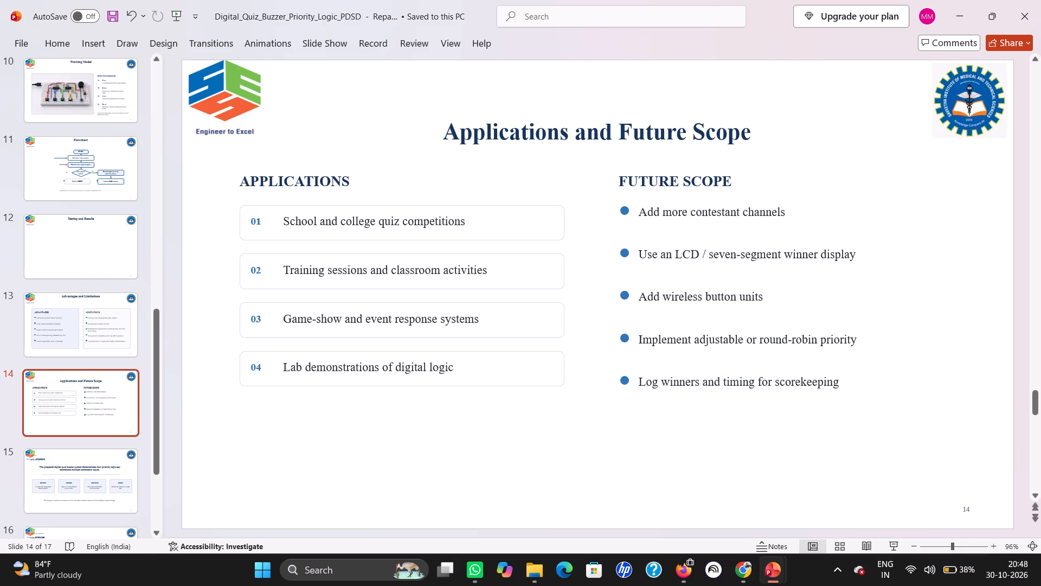
# Move the "Applications and Future Scope" heading up into the header area between the two logos.
pyautogui.click(547, 137)
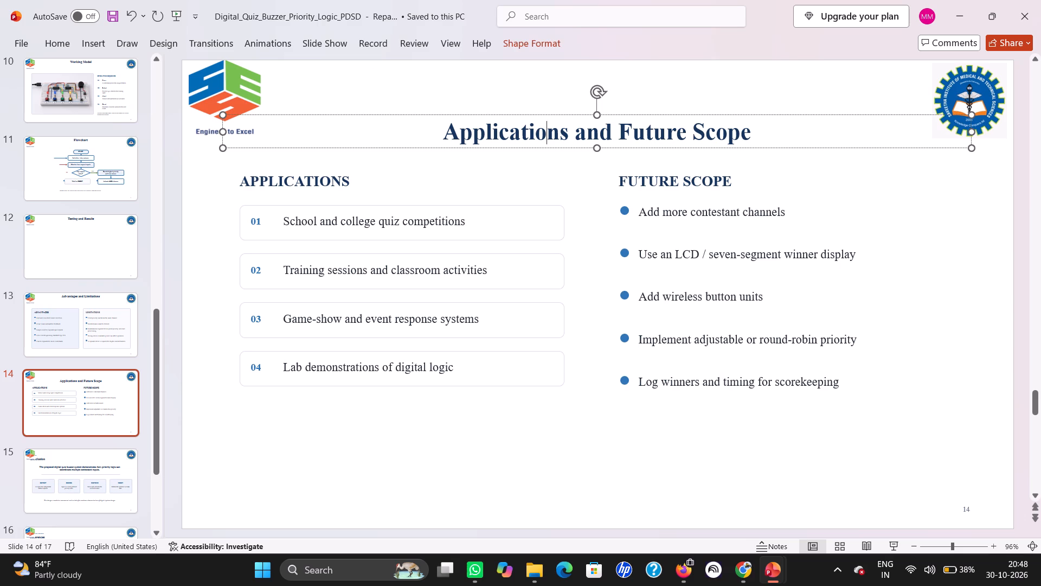
pyautogui.moveTo(564, 116); pyautogui.dragTo(565, 80)
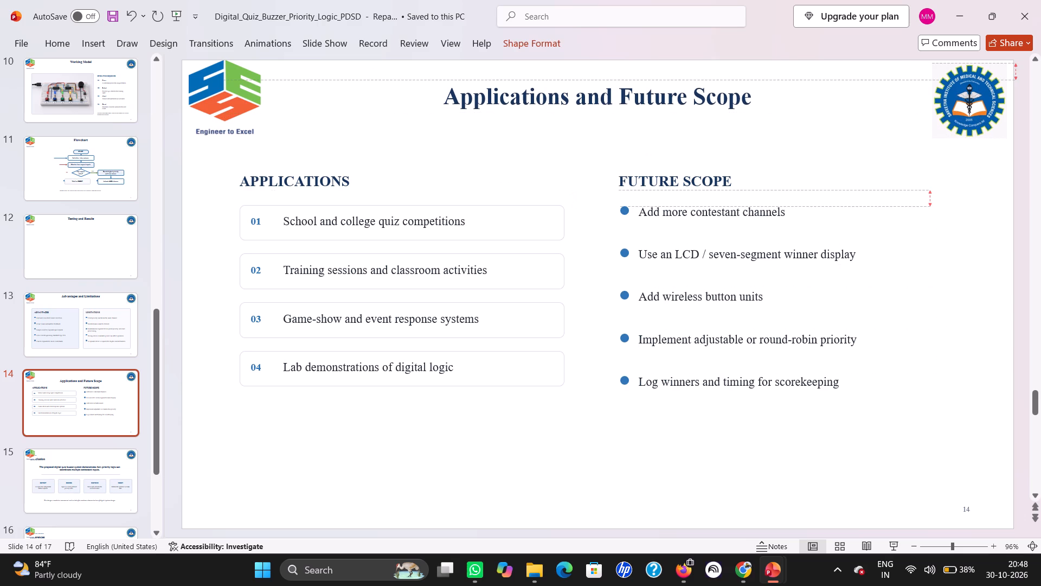
pyautogui.moveTo(565, 80); pyautogui.dragTo(566, 72)
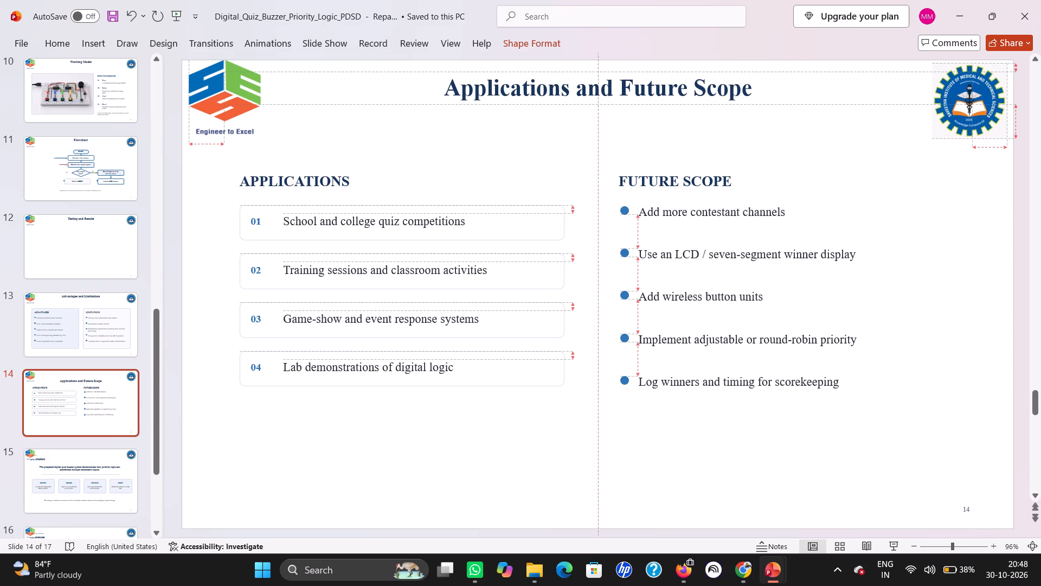
pyautogui.moveTo(566, 72); pyautogui.dragTo(566, 71)
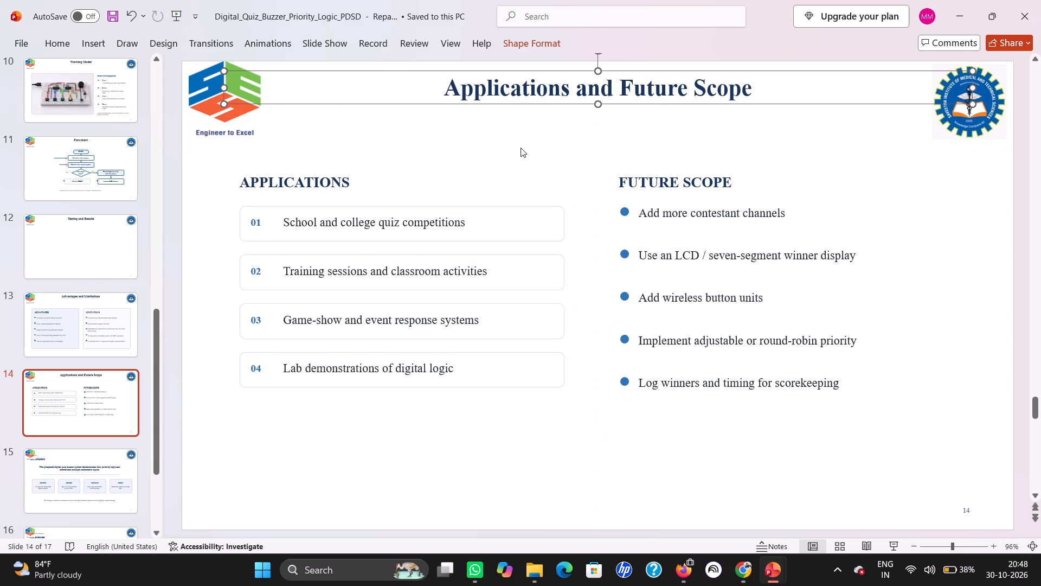
pyautogui.click(520, 148)
# Centre the "Conclusion" heading on slide 15 and delete the small blue label ending in "Y".
pyautogui.click(69, 468)
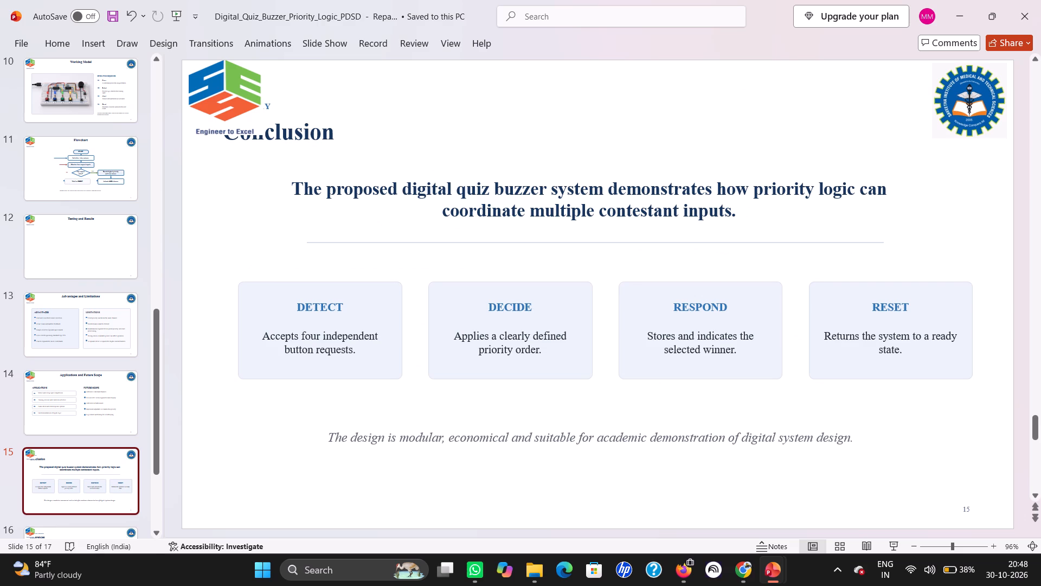
pyautogui.click(326, 134)
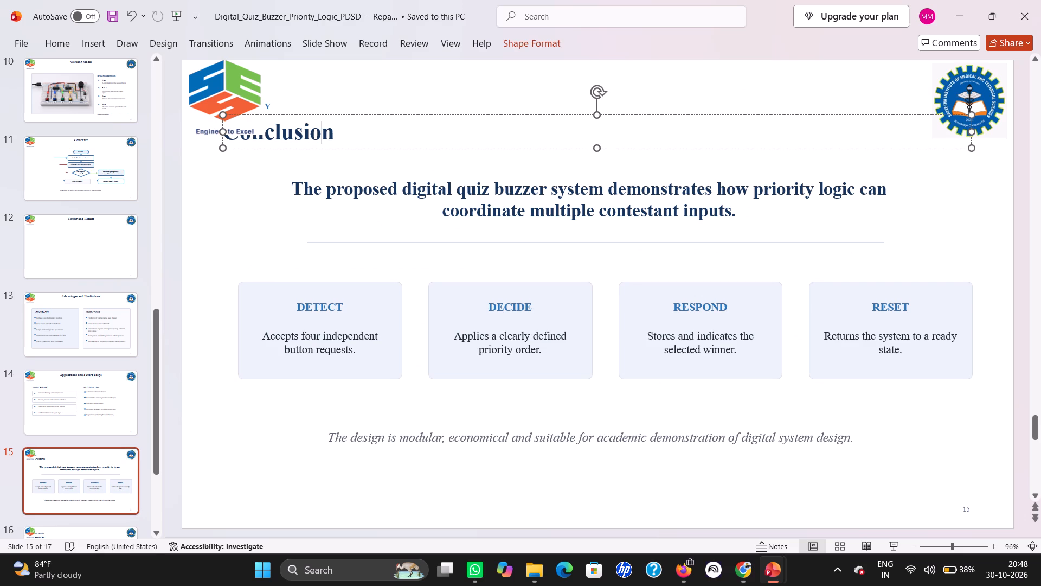
pyautogui.hotkey('ctrl', 'e')
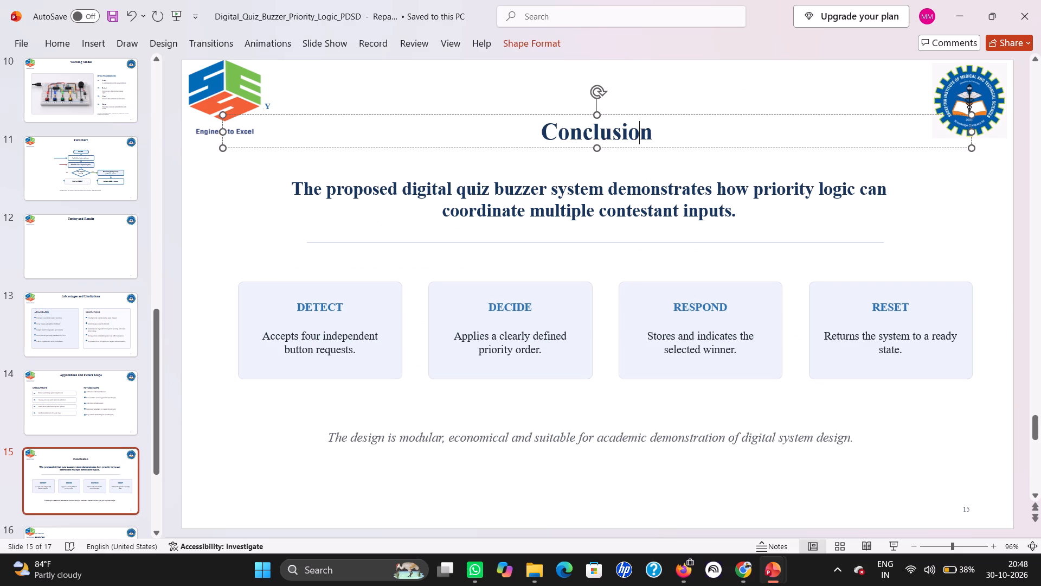
pyautogui.click(268, 105)
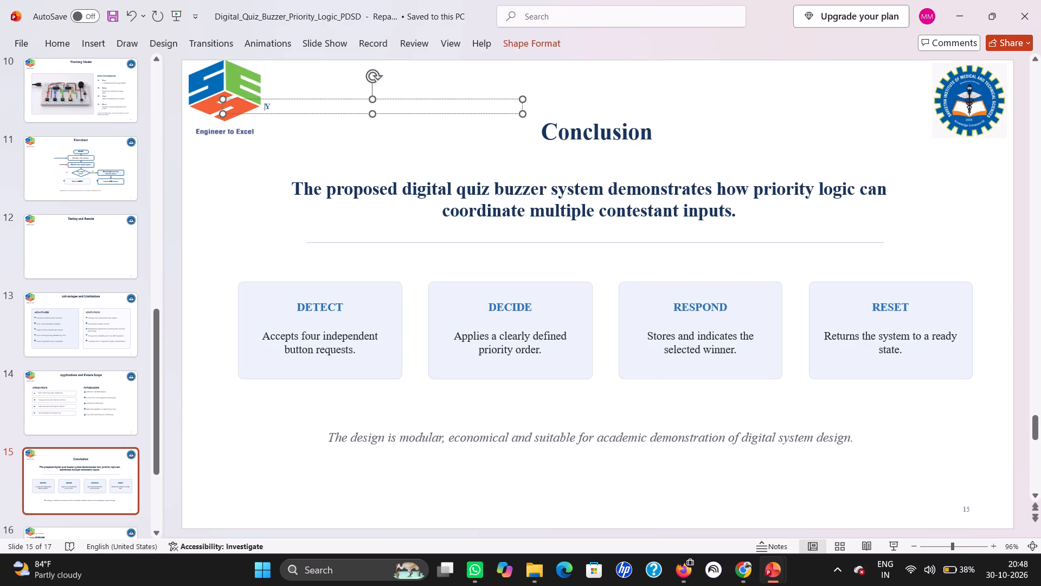
pyautogui.click(272, 99)
pyautogui.press('Delete')
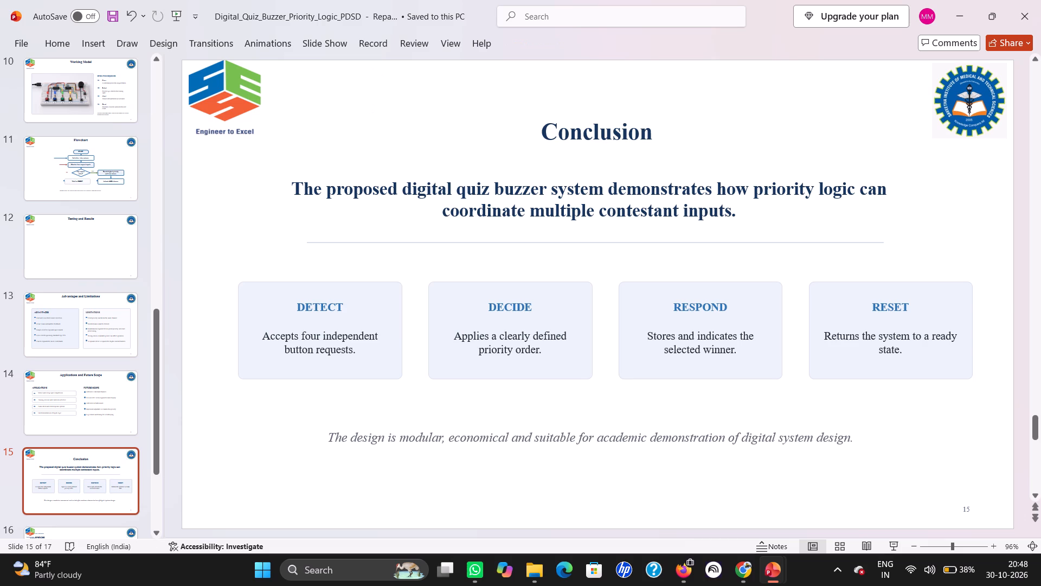
# Move the "Conclusion" heading up into the header area between the two logos.
pyautogui.click(599, 132)
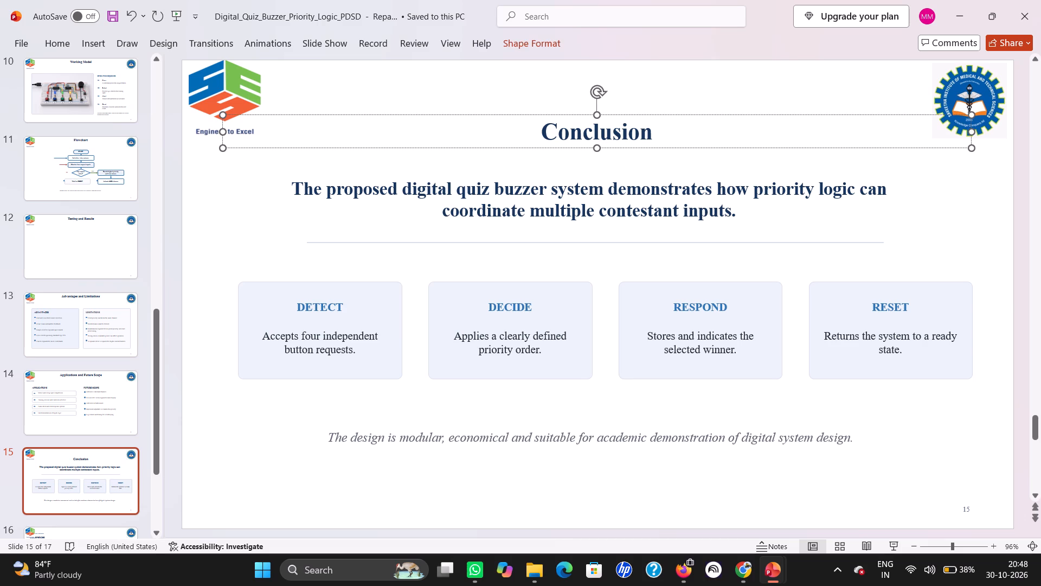
pyautogui.moveTo(613, 116); pyautogui.dragTo(613, 78)
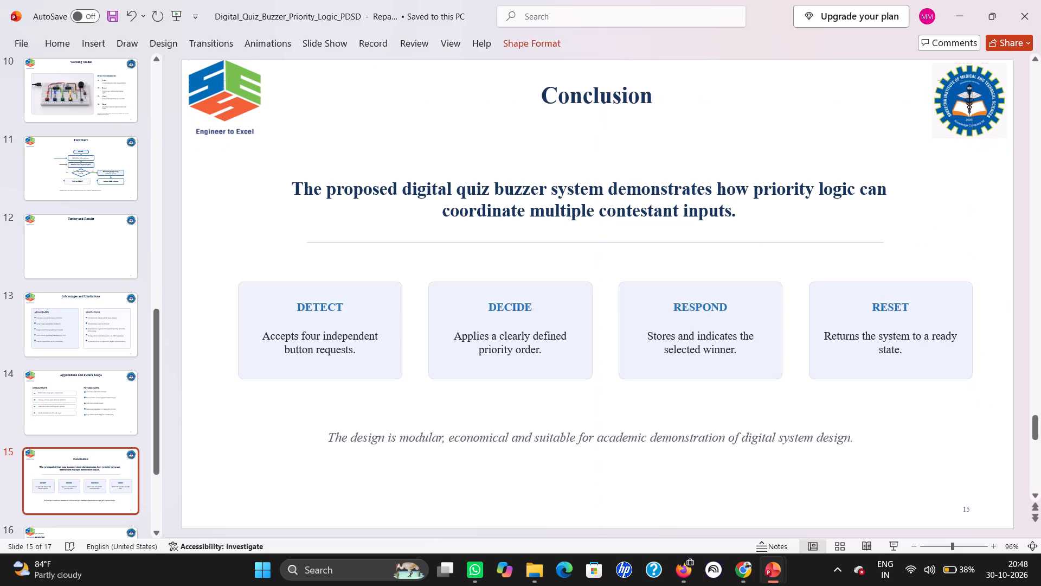
pyautogui.moveTo(613, 78); pyautogui.dragTo(614, 72)
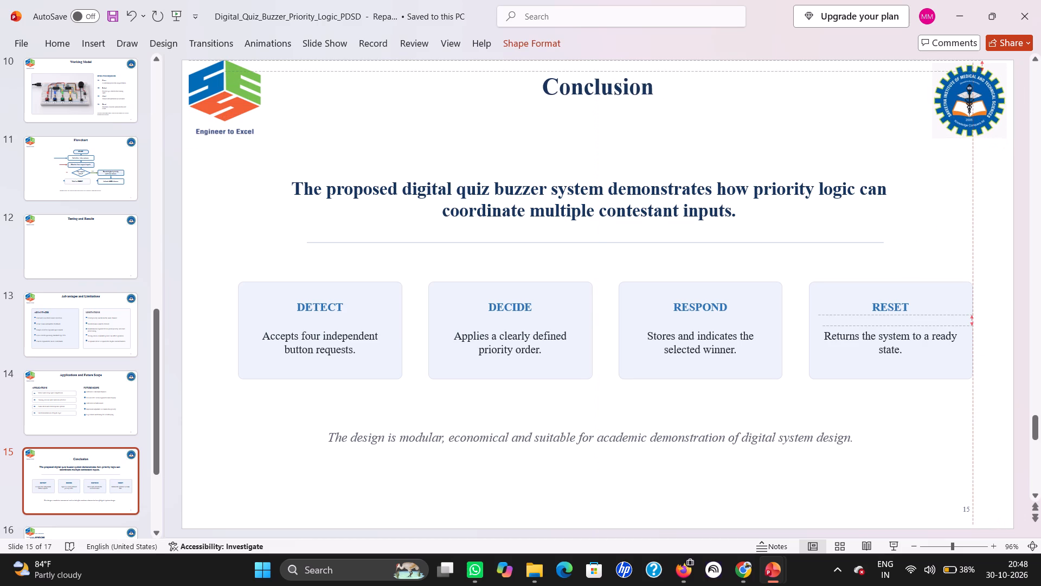
pyautogui.moveTo(614, 72); pyautogui.dragTo(614, 73)
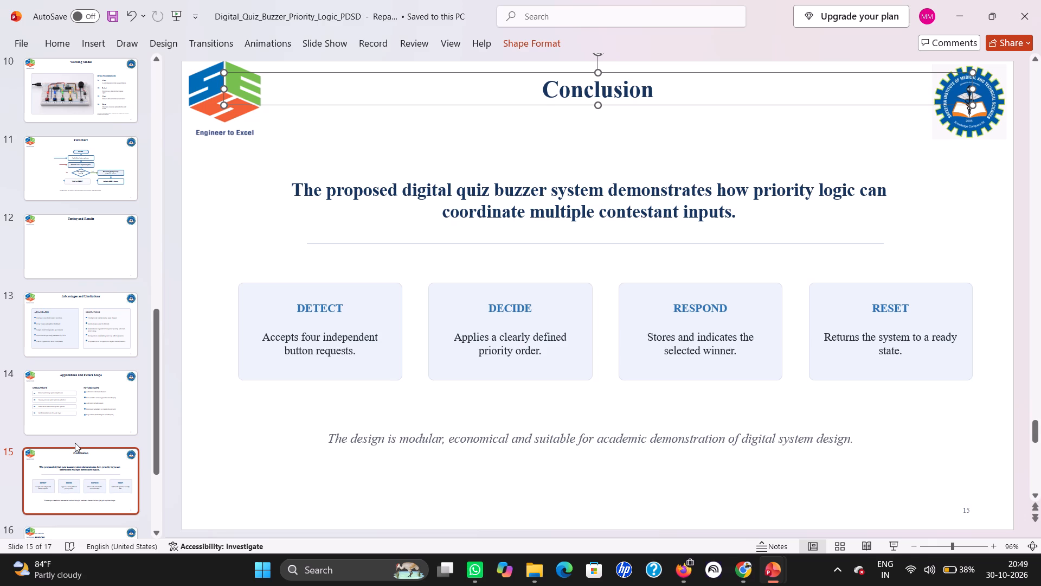
# Delete the small blue label ending in "CAL SOURCES" on slide 16 and centre the "References" heading.
pyautogui.scroll(-2, 75, 443)
pyautogui.click(88, 385)
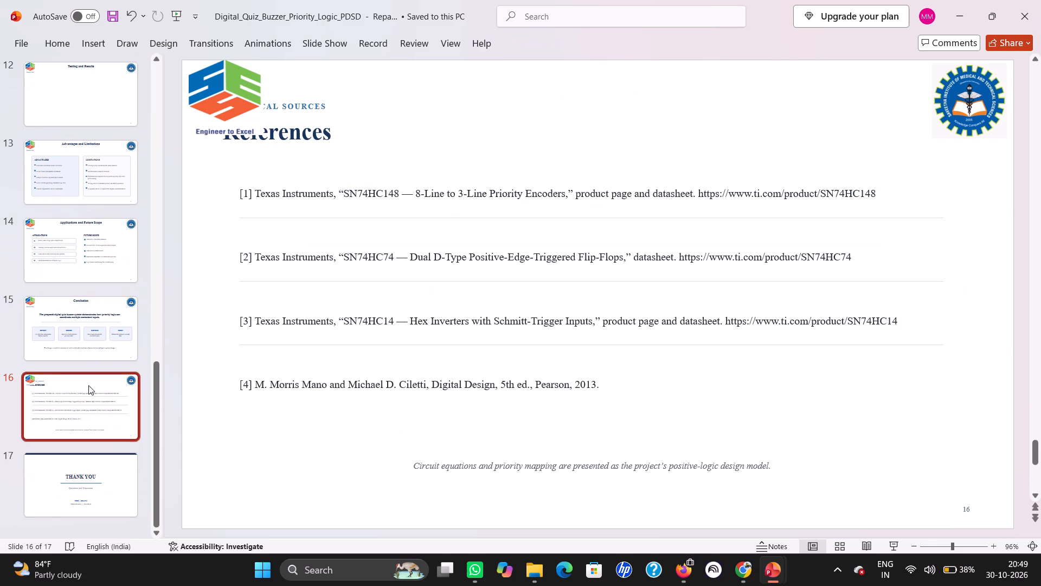
pyautogui.click(300, 104)
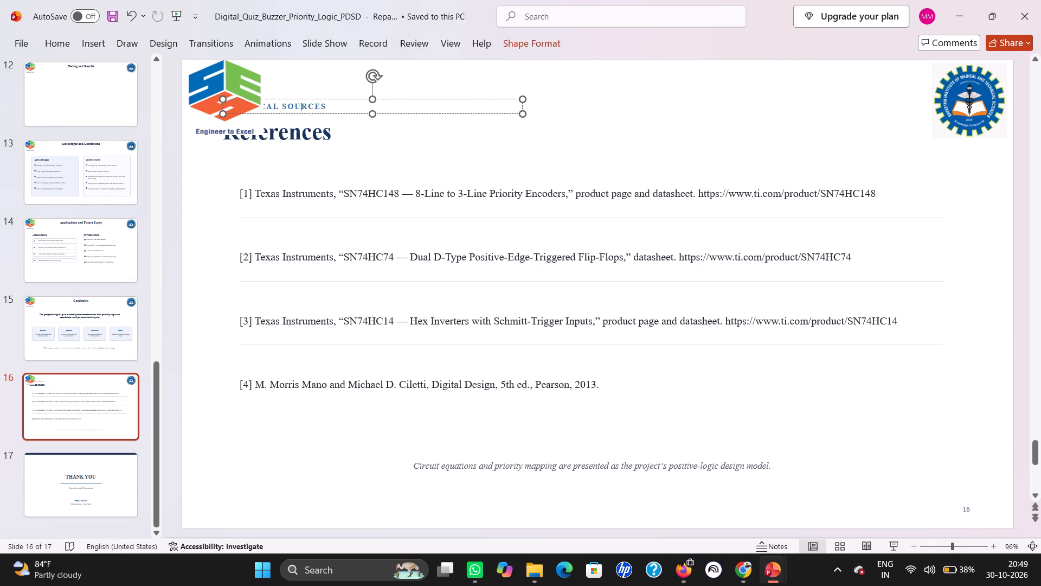
pyautogui.click(312, 99)
pyautogui.press('Delete')
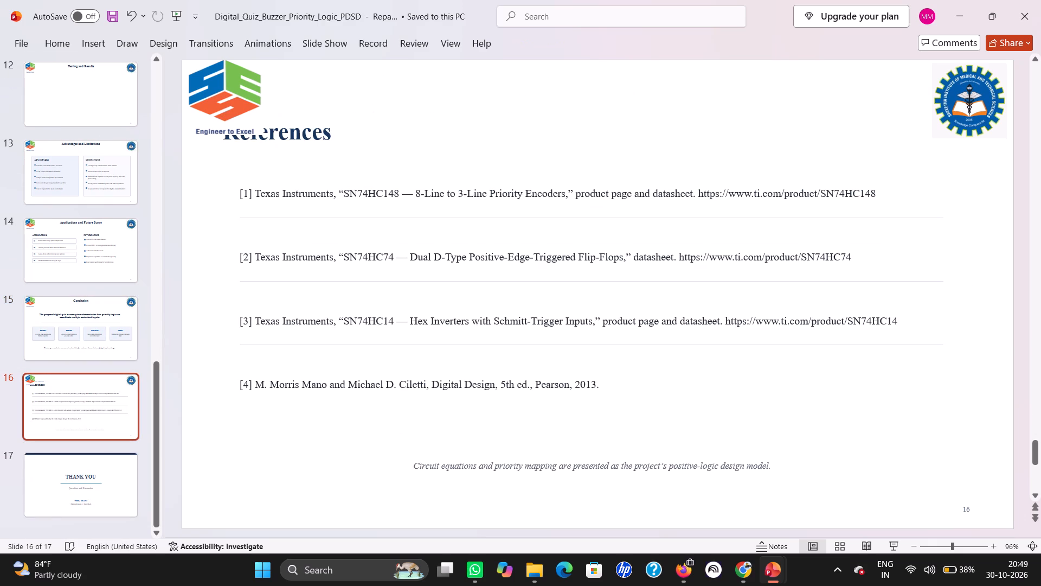
pyautogui.click(285, 137)
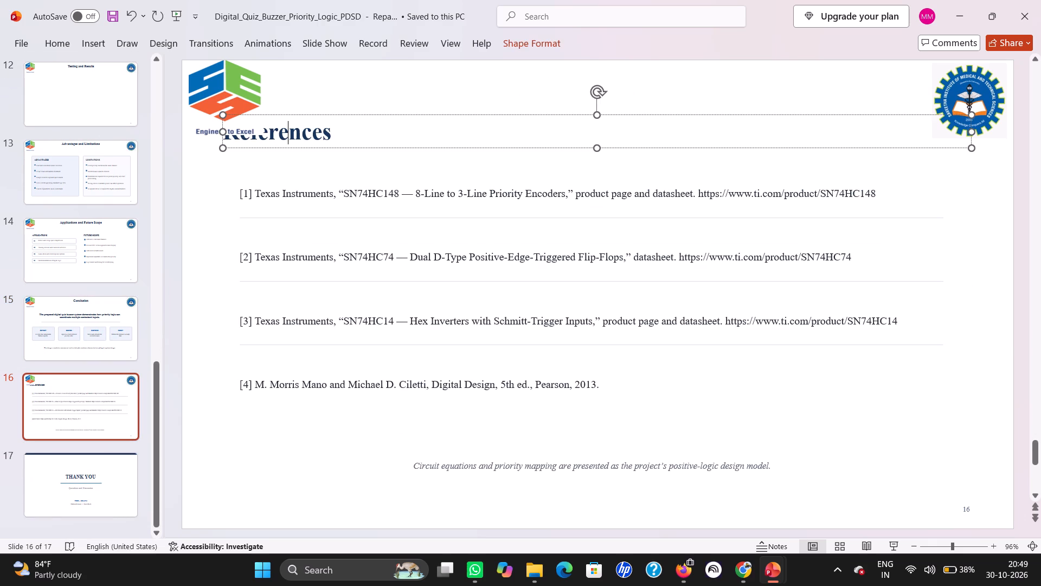
pyautogui.hotkey('ctrl', 'e')
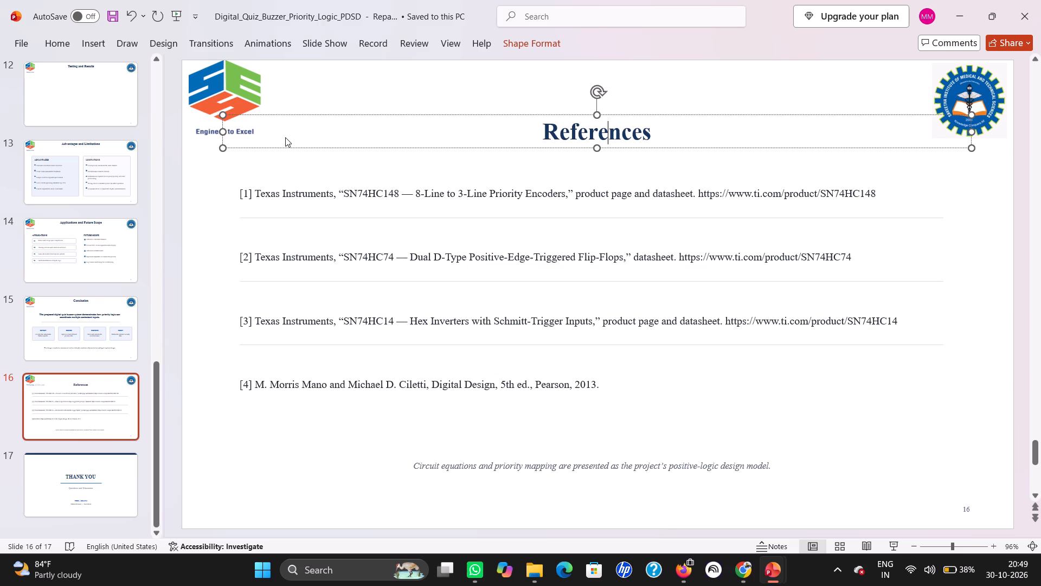
# Move the "References" heading up into the header area between the two logos.
pyautogui.moveTo(504, 116); pyautogui.dragTo(509, 106)
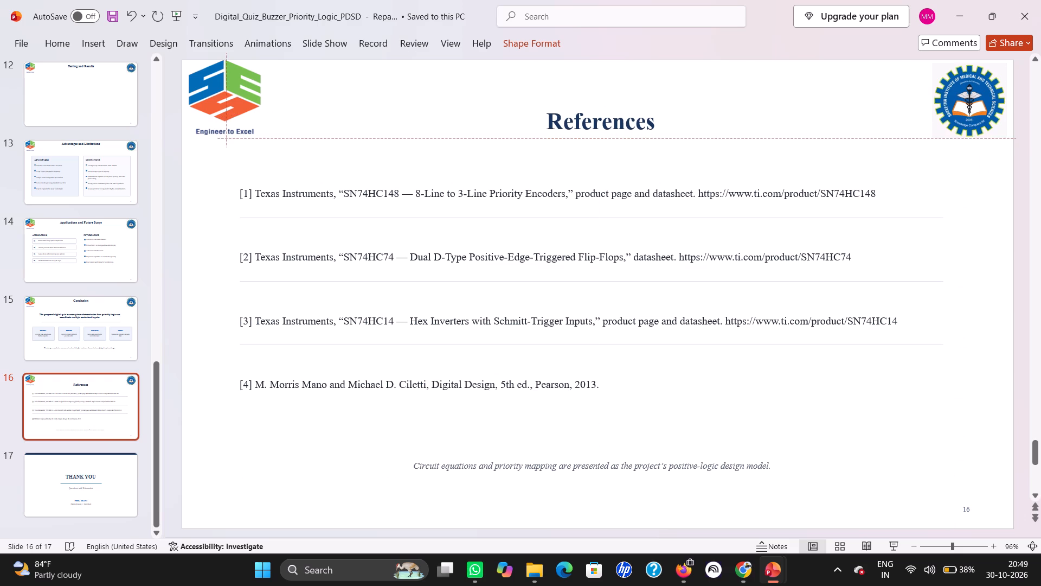
pyautogui.moveTo(509, 106); pyautogui.dragTo(499, 77)
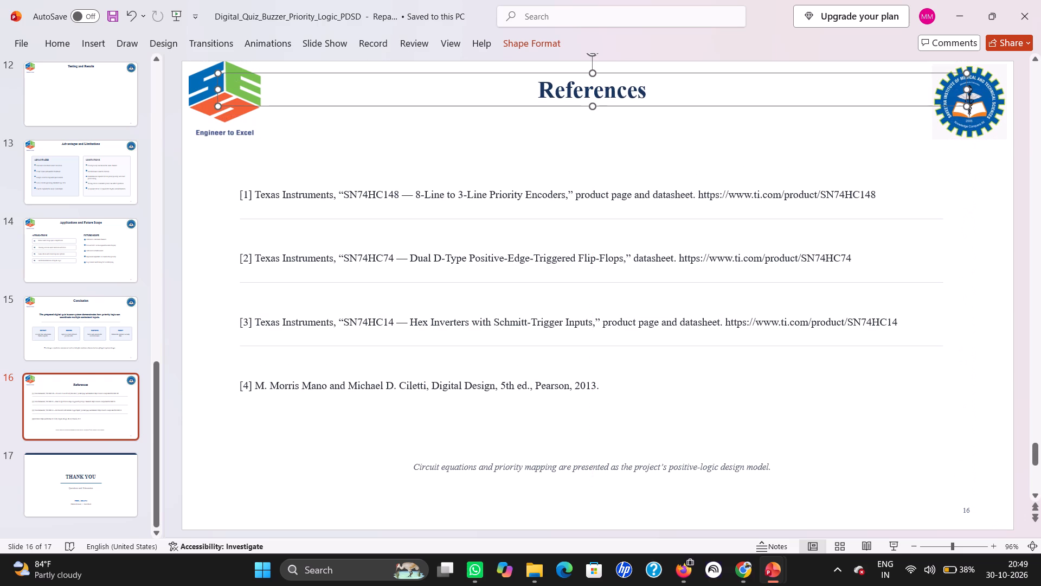
# On the Abstract slide, move the "4 buttons" text slightly down inside the INPUT box of the system diagram.
pyautogui.click(100, 486)
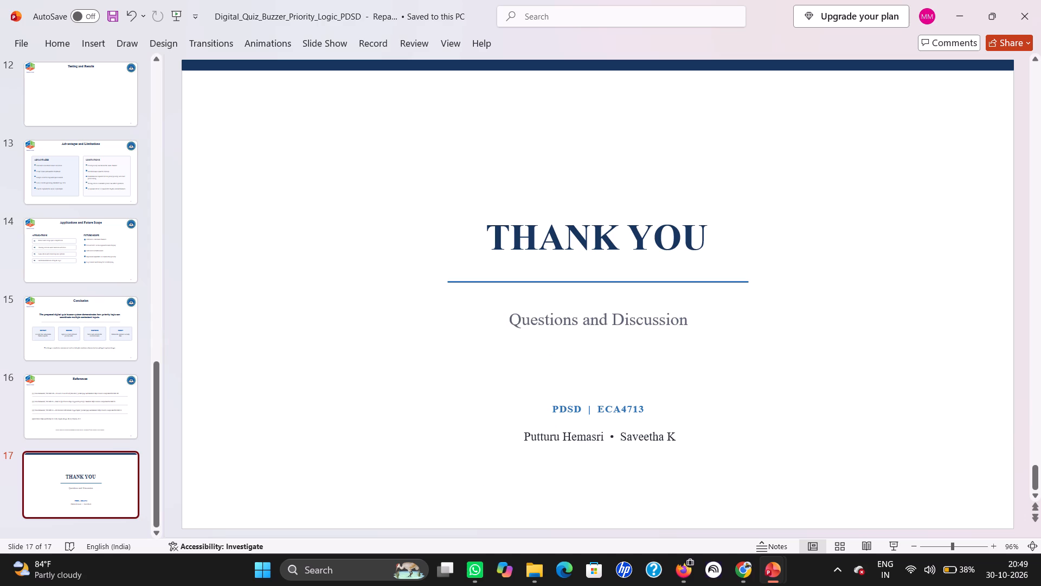
pyautogui.scroll(10, 73, 378)
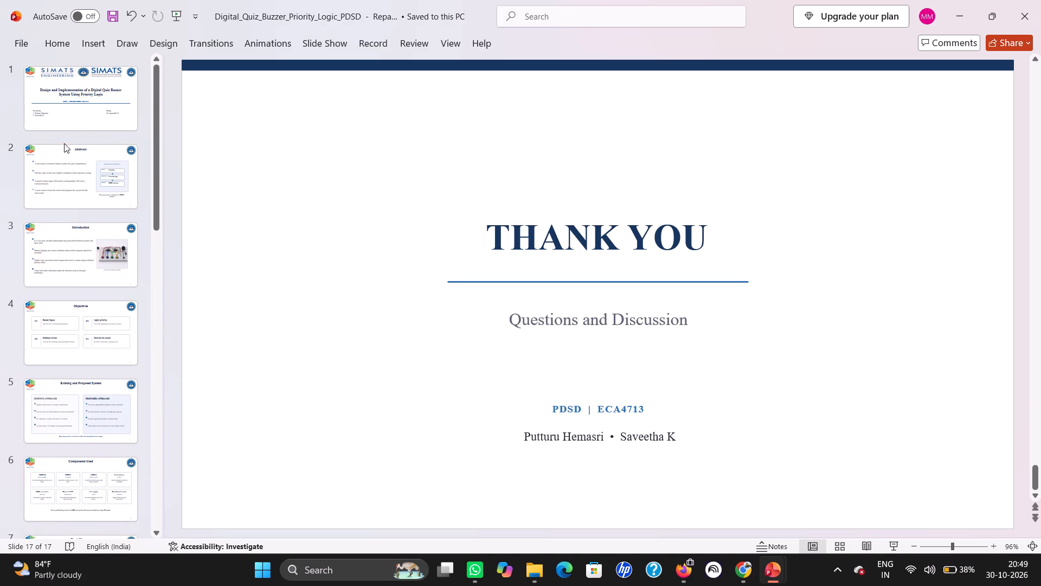
pyautogui.click(70, 119)
pyautogui.click(86, 156)
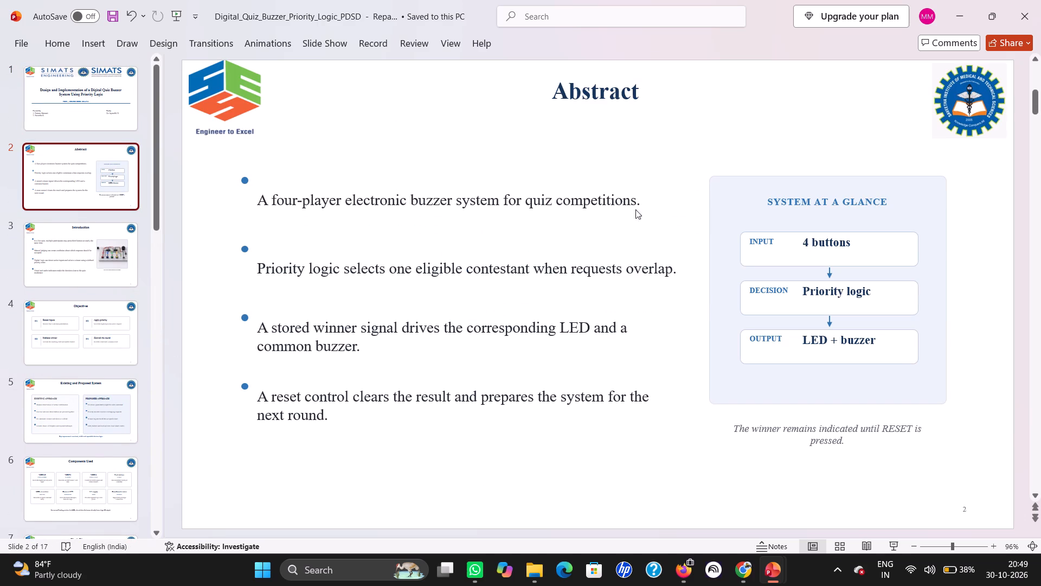
pyautogui.click(830, 245)
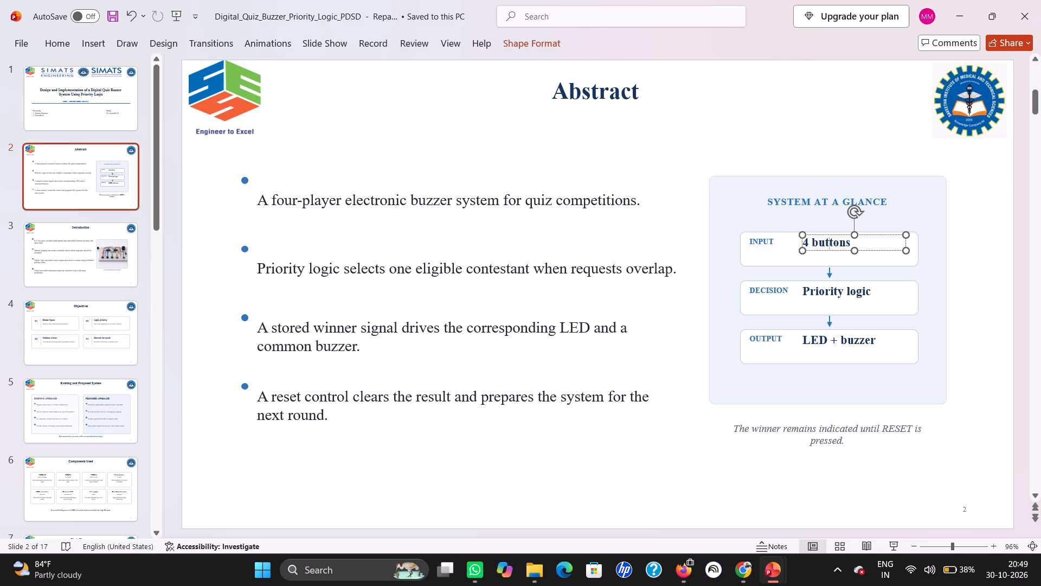
pyautogui.moveTo(831, 251); pyautogui.dragTo(824, 258)
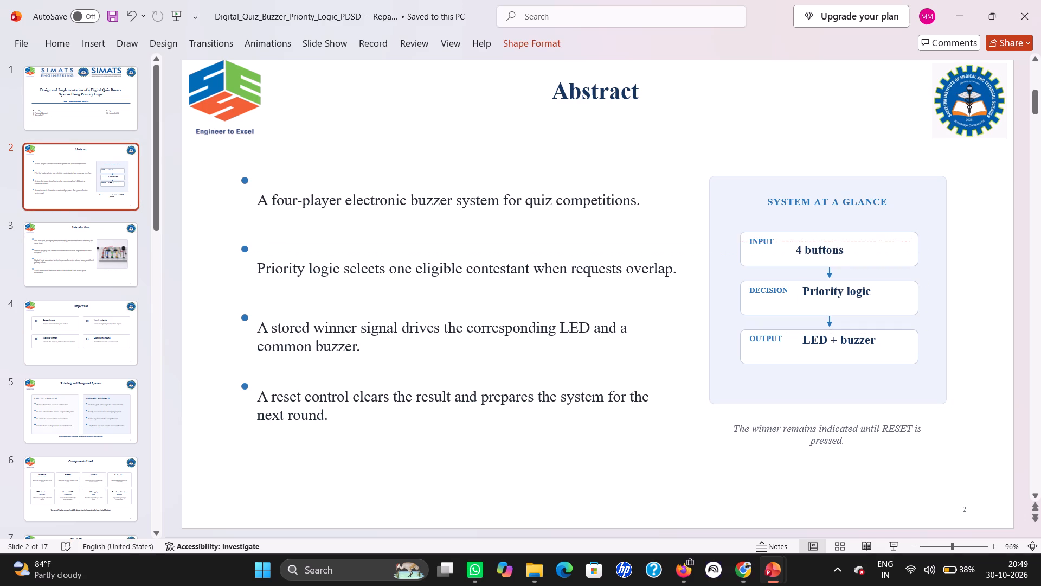
pyautogui.moveTo(824, 258); pyautogui.dragTo(831, 259)
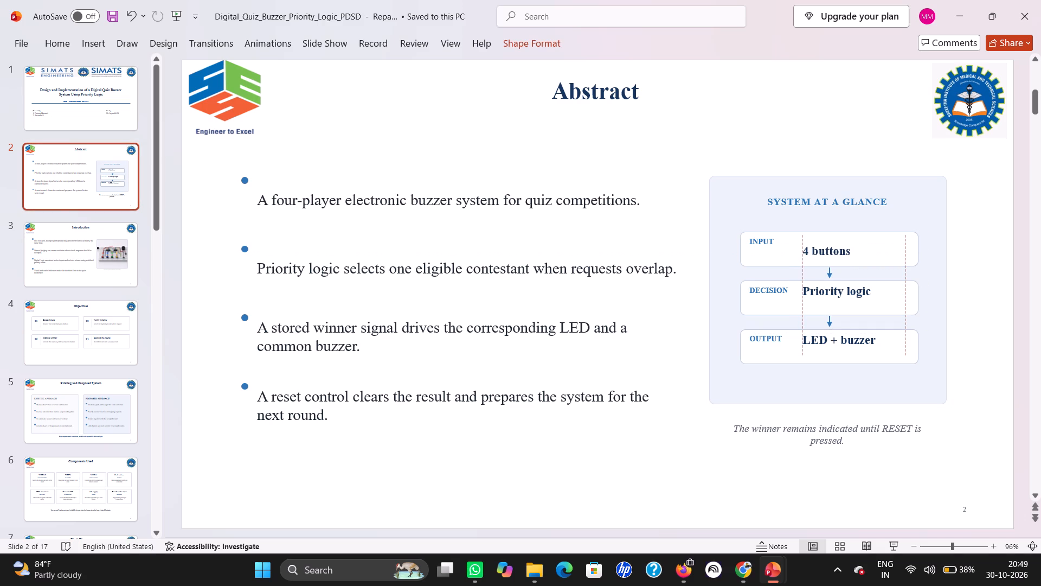
pyautogui.moveTo(831, 259); pyautogui.dragTo(832, 261)
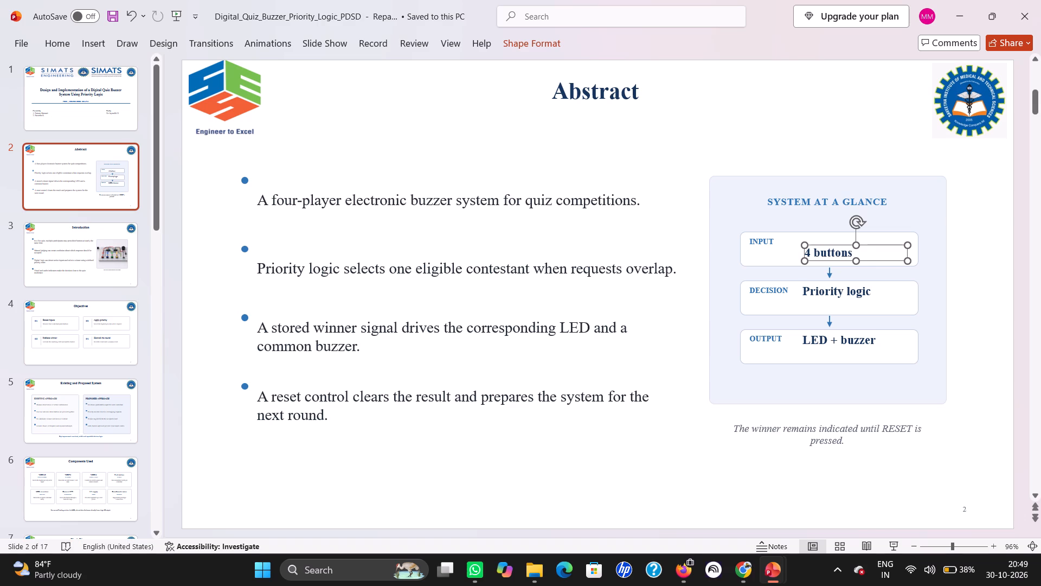
# Move the "Priority logic" text slightly down inside the DECISION box, aligned with the "4 buttons" text above.
pyautogui.click(831, 290)
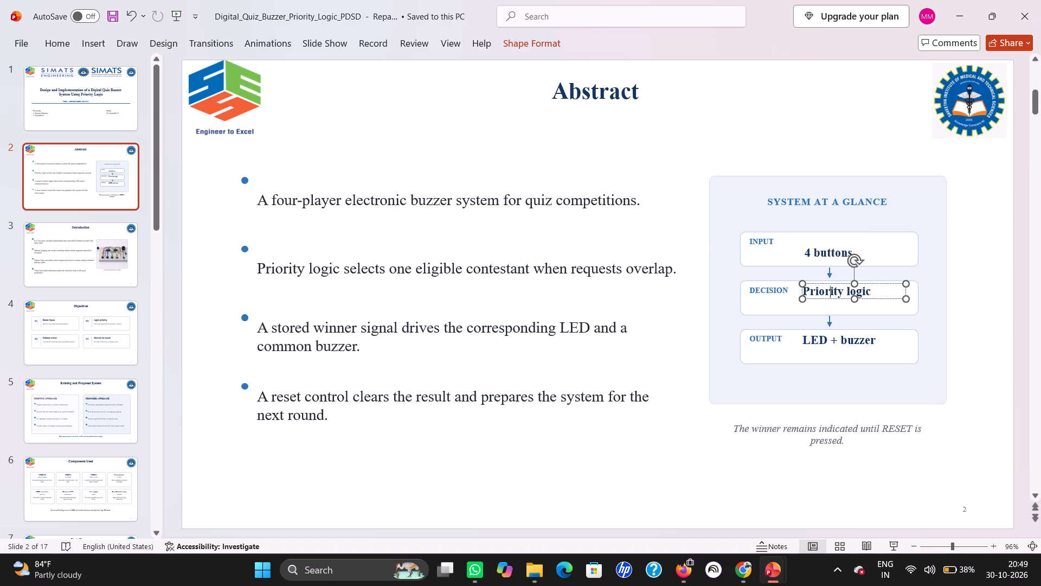
pyautogui.moveTo(832, 299); pyautogui.dragTo(832, 303)
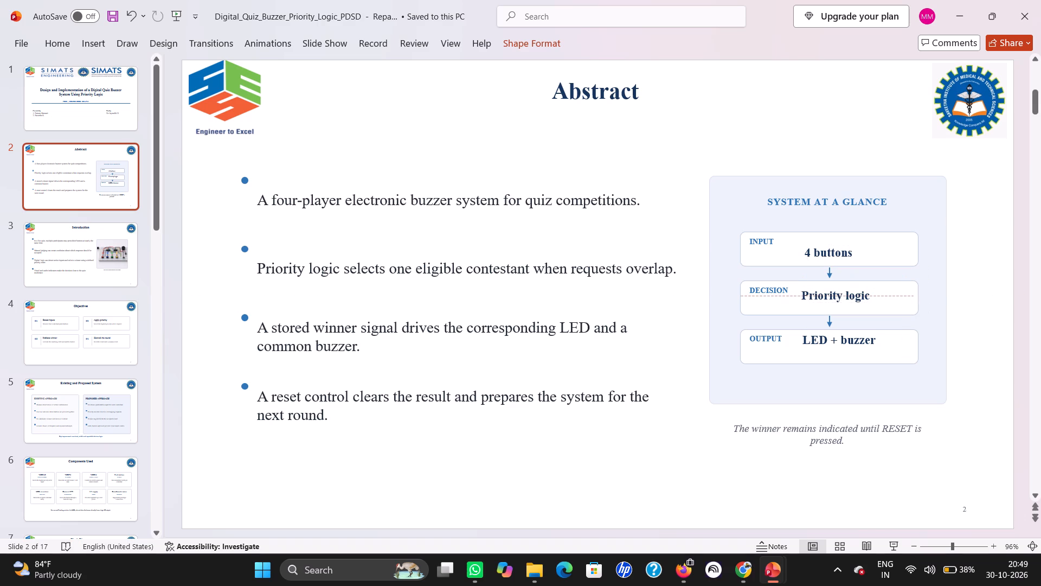
pyautogui.moveTo(832, 303); pyautogui.dragTo(833, 304)
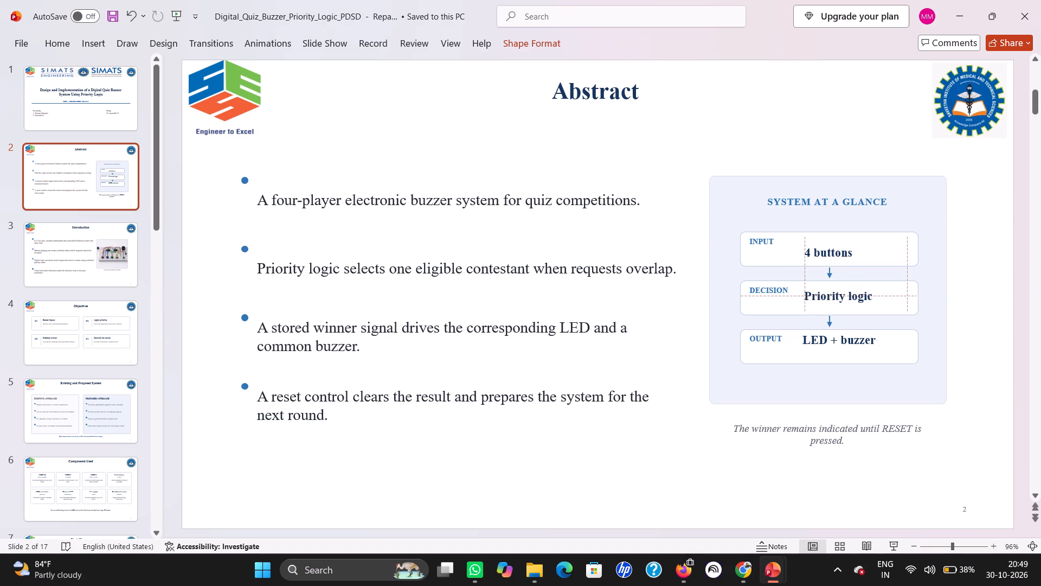
pyautogui.moveTo(833, 304); pyautogui.dragTo(833, 305)
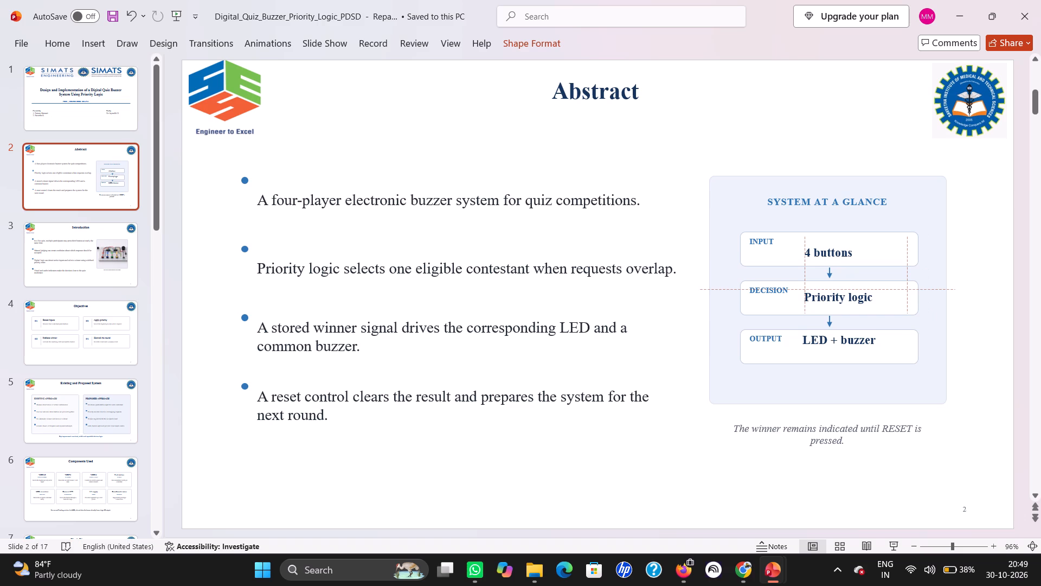
# Nudge the "Priority logic" and "LED + buzzer" texts slightly down inside the DECISION and OUTPUT boxes of the Abstract slide's diagram.
pyautogui.moveTo(833, 305); pyautogui.dragTo(833, 307)
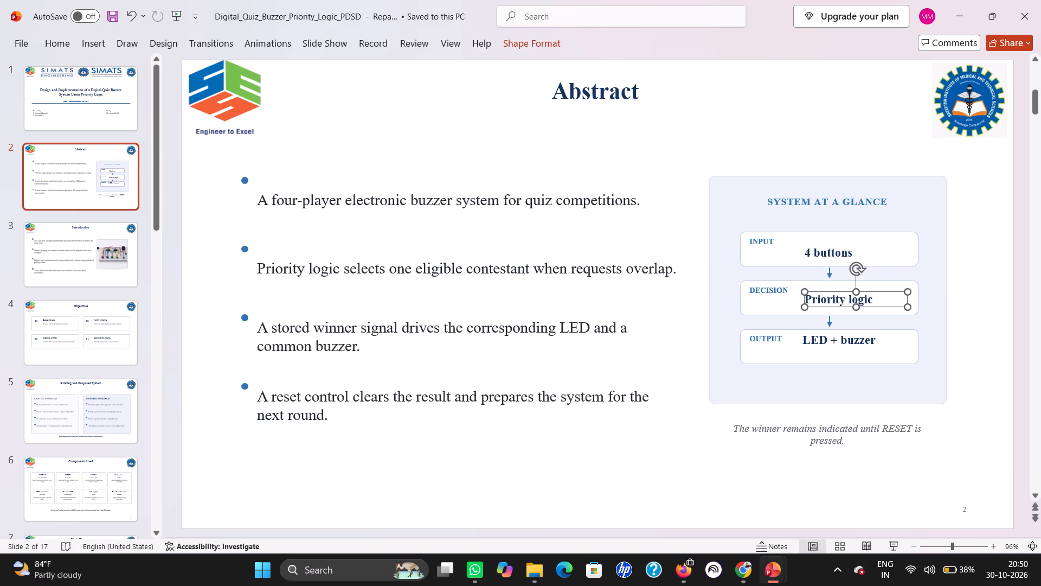
pyautogui.click(830, 341)
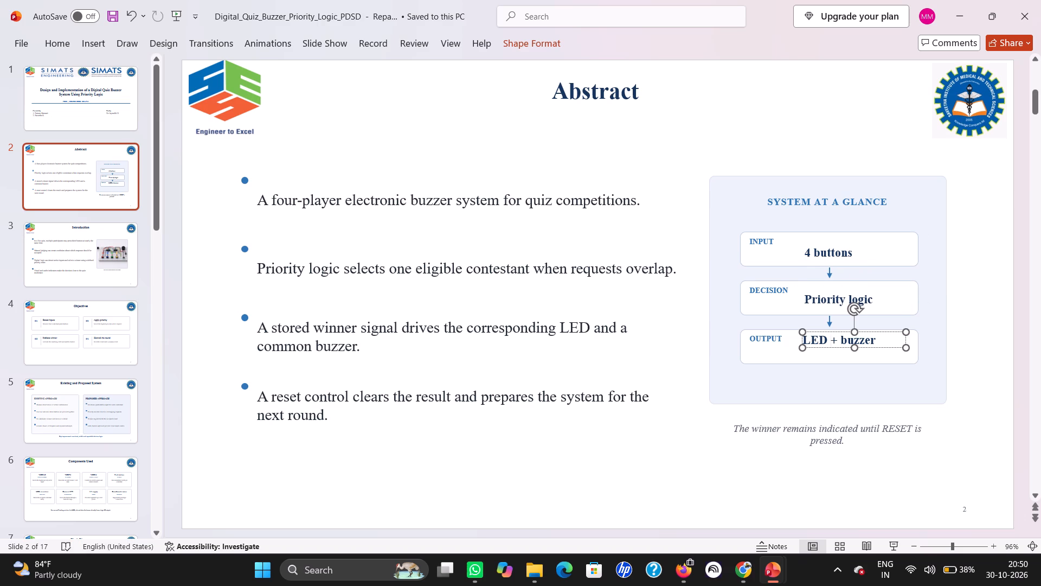
pyautogui.moveTo(833, 347); pyautogui.dragTo(832, 353)
pyautogui.click(554, 454)
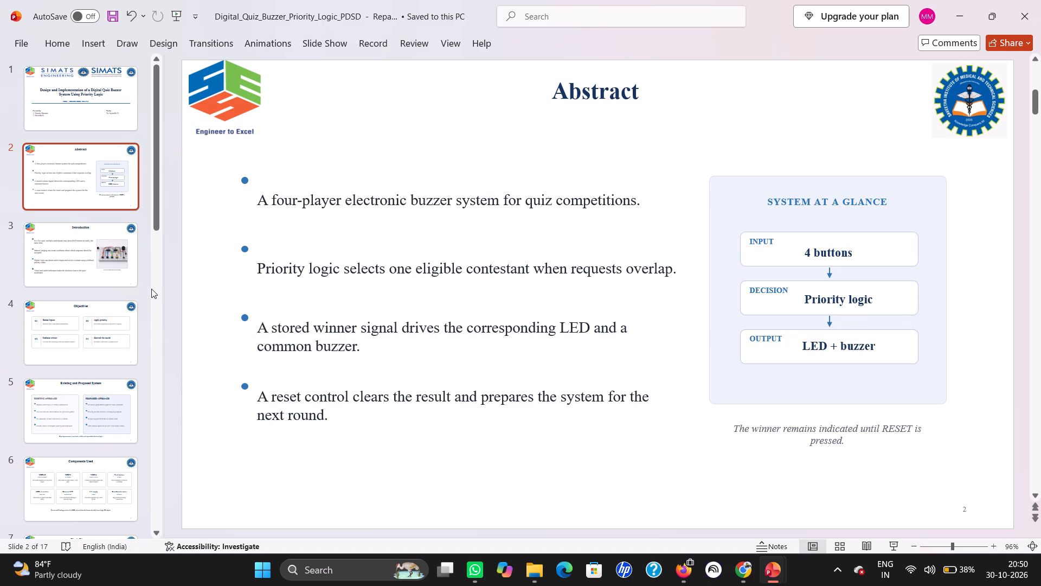
pyautogui.click(99, 269)
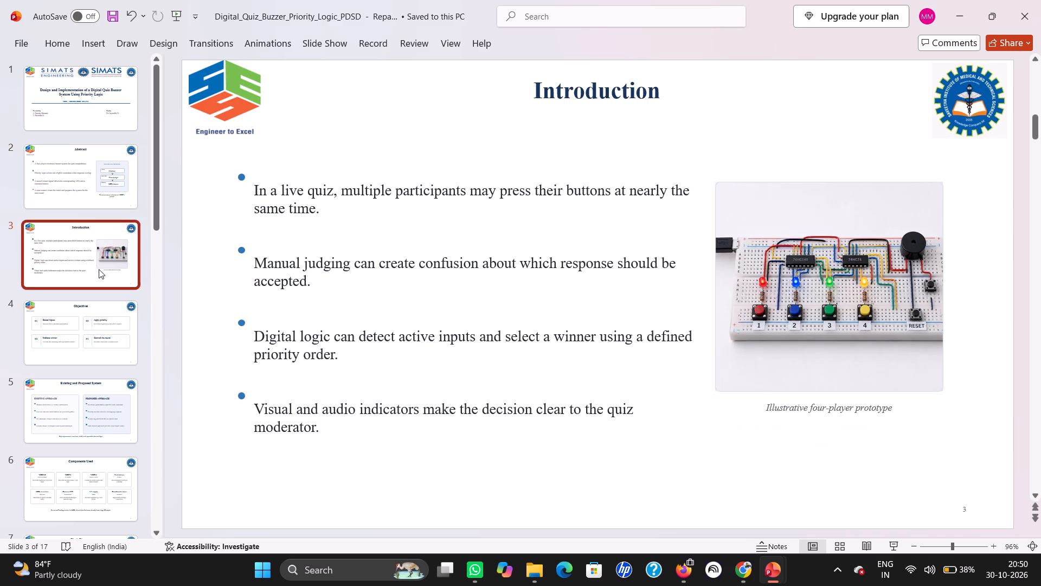
pyautogui.click(98, 332)
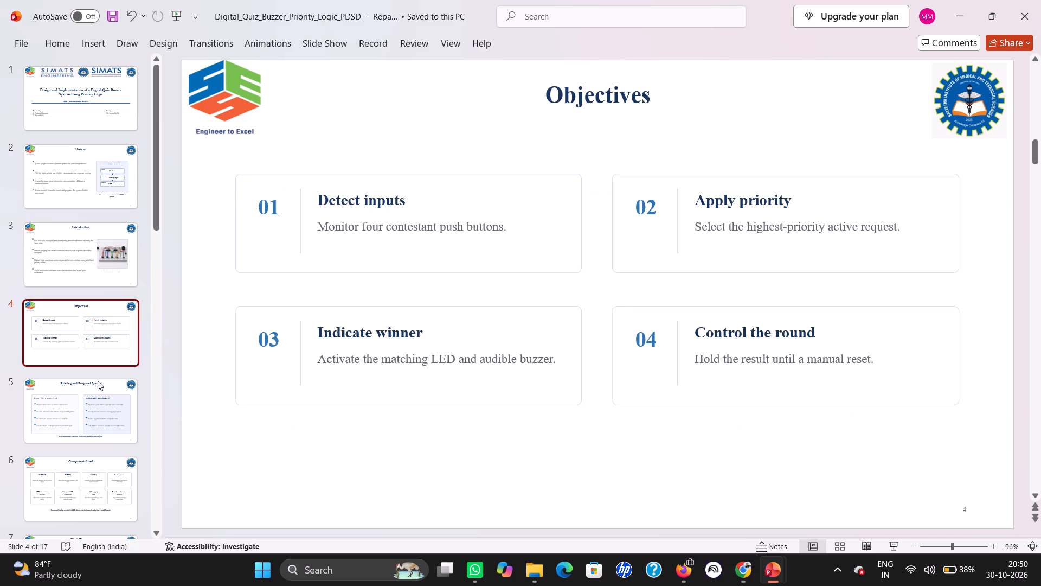
pyautogui.click(100, 414)
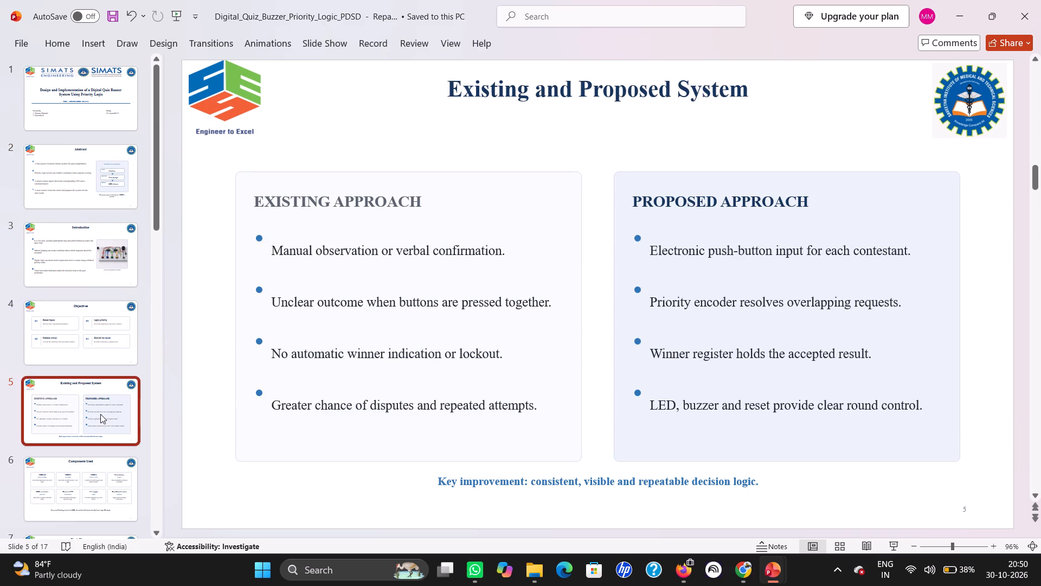
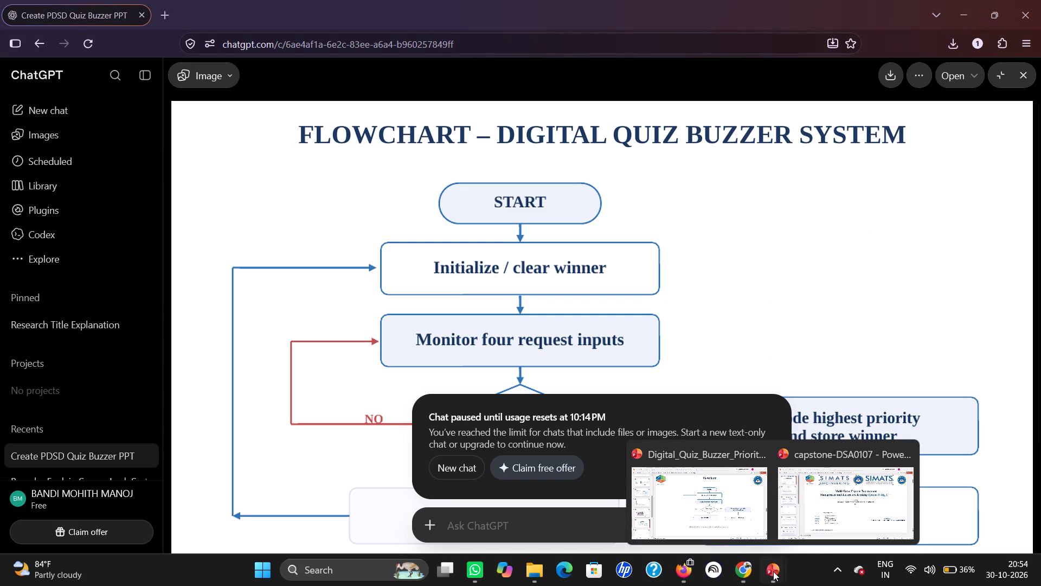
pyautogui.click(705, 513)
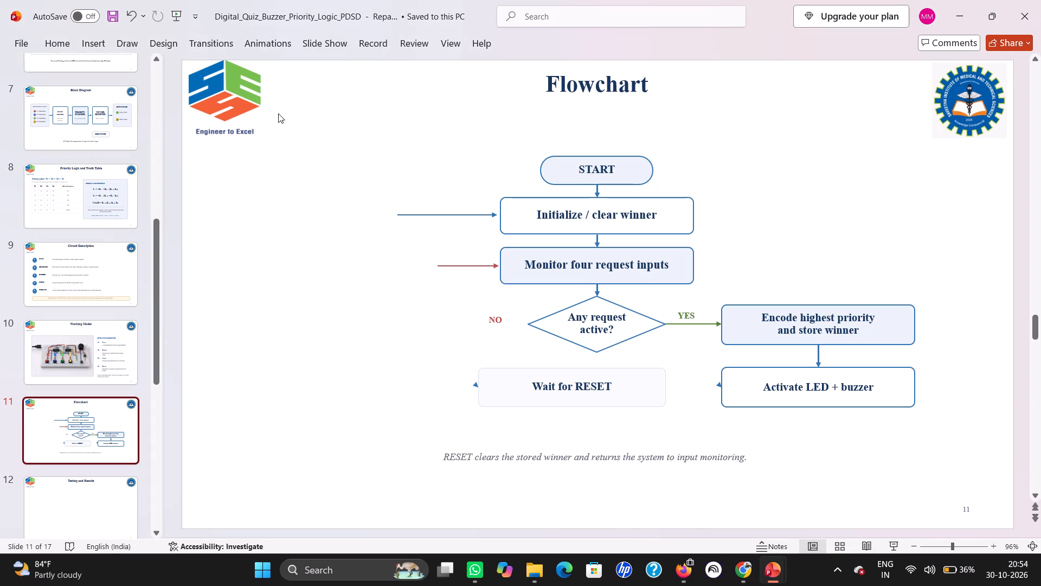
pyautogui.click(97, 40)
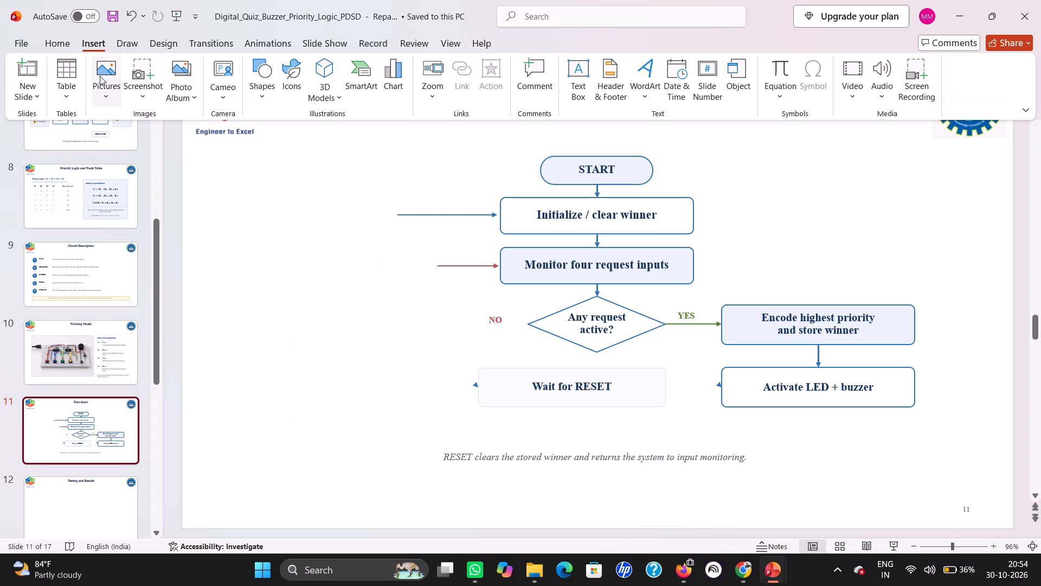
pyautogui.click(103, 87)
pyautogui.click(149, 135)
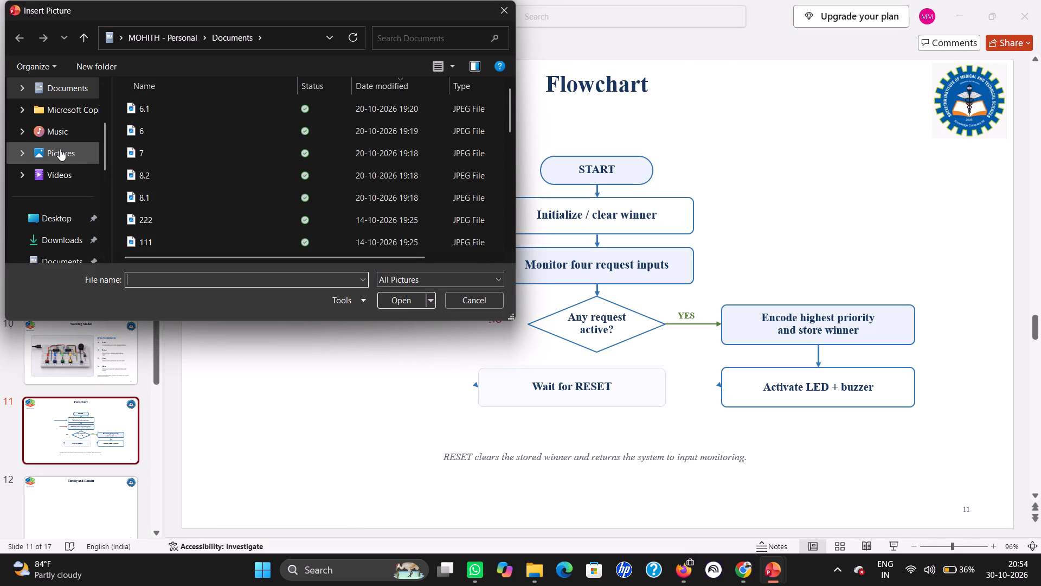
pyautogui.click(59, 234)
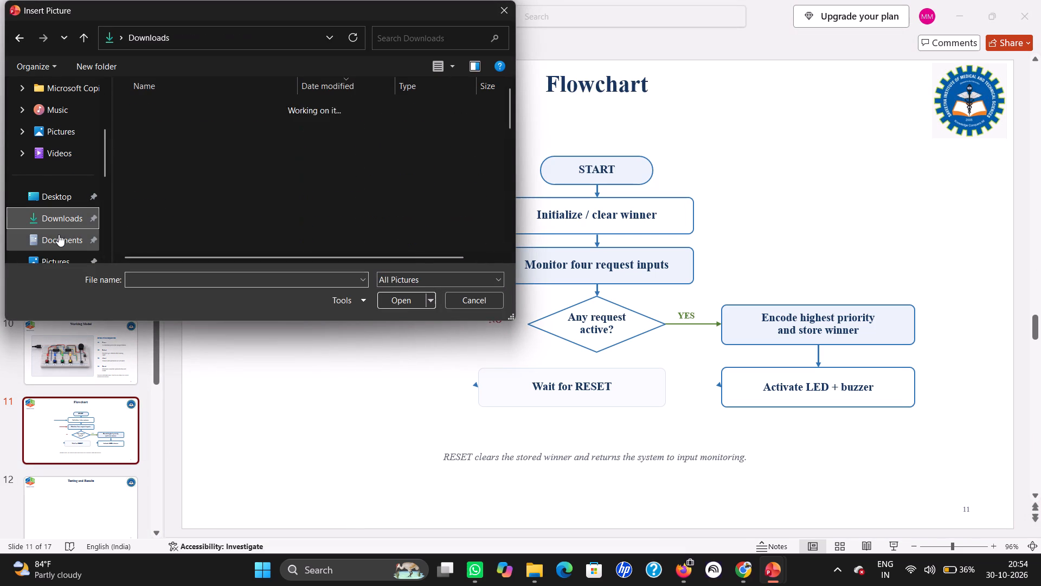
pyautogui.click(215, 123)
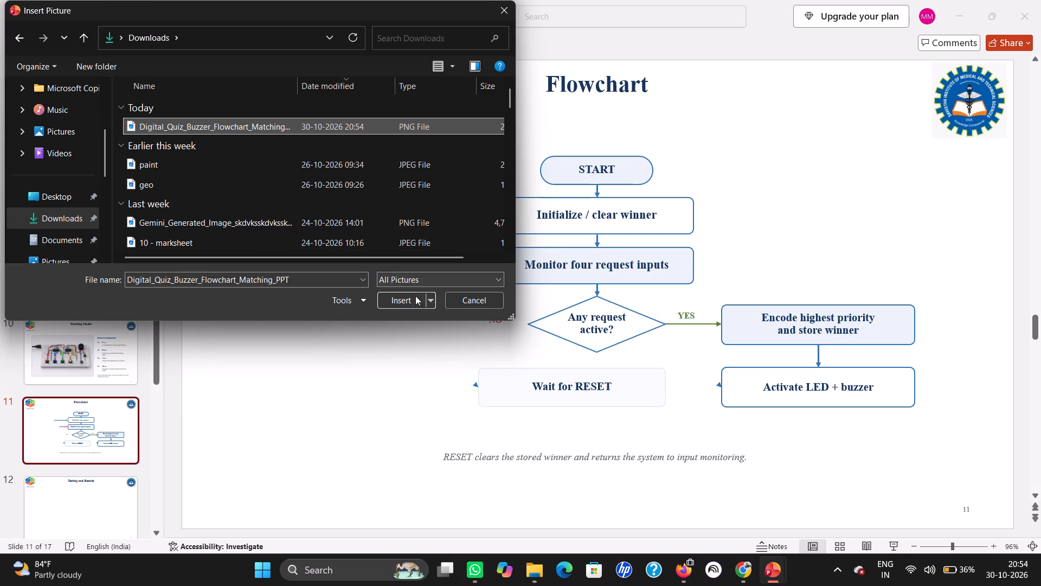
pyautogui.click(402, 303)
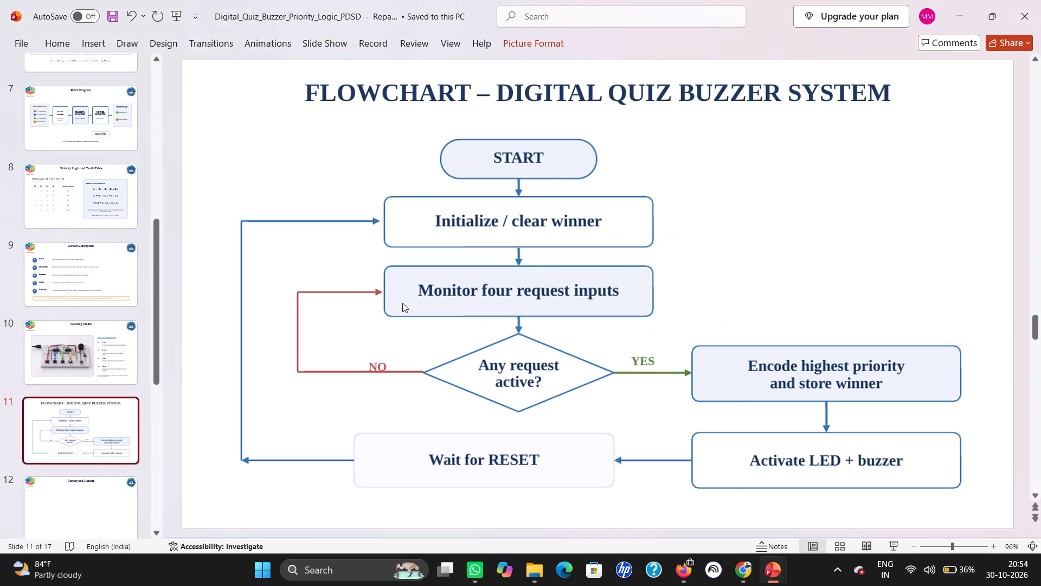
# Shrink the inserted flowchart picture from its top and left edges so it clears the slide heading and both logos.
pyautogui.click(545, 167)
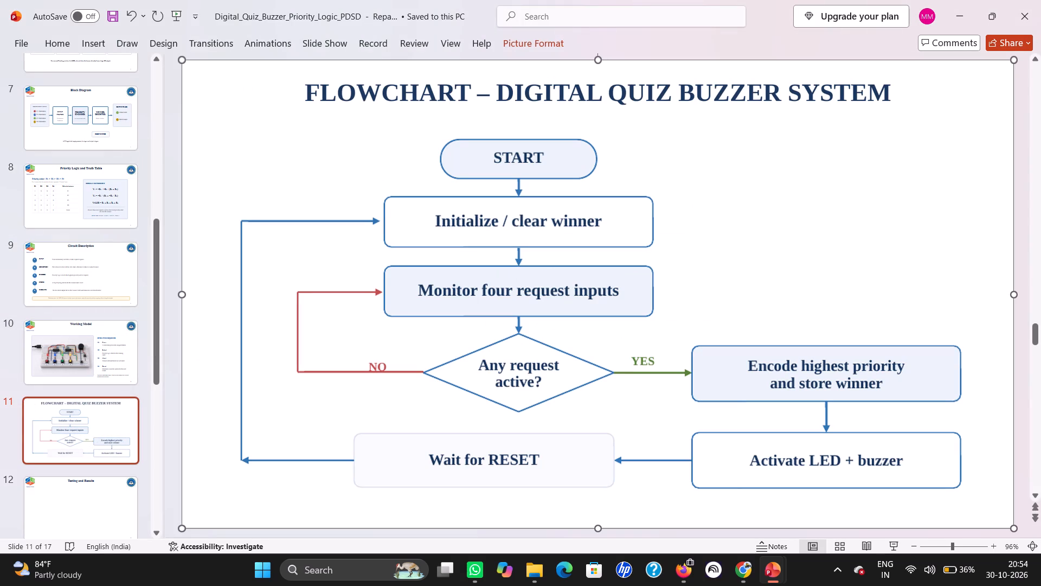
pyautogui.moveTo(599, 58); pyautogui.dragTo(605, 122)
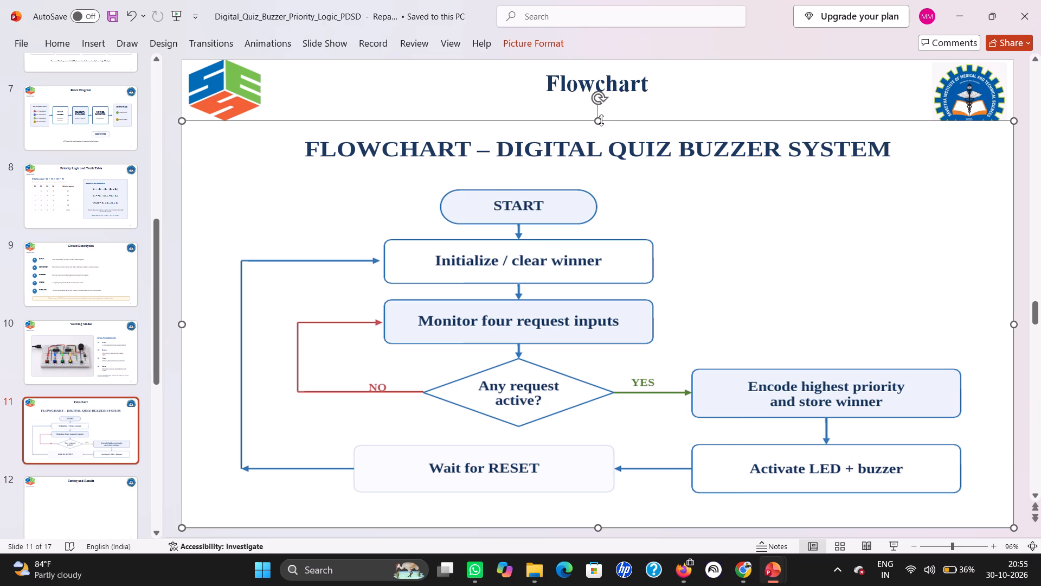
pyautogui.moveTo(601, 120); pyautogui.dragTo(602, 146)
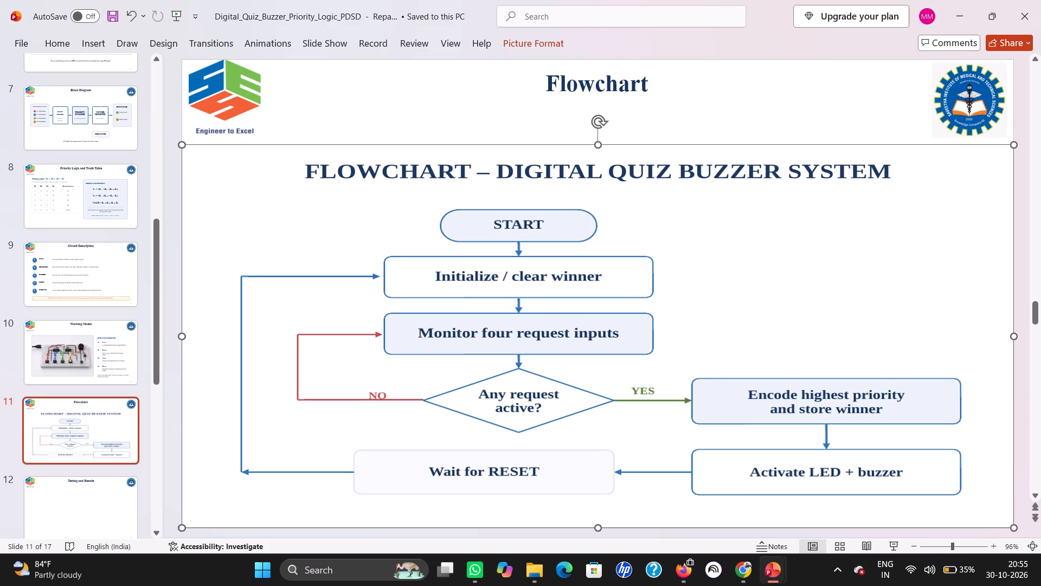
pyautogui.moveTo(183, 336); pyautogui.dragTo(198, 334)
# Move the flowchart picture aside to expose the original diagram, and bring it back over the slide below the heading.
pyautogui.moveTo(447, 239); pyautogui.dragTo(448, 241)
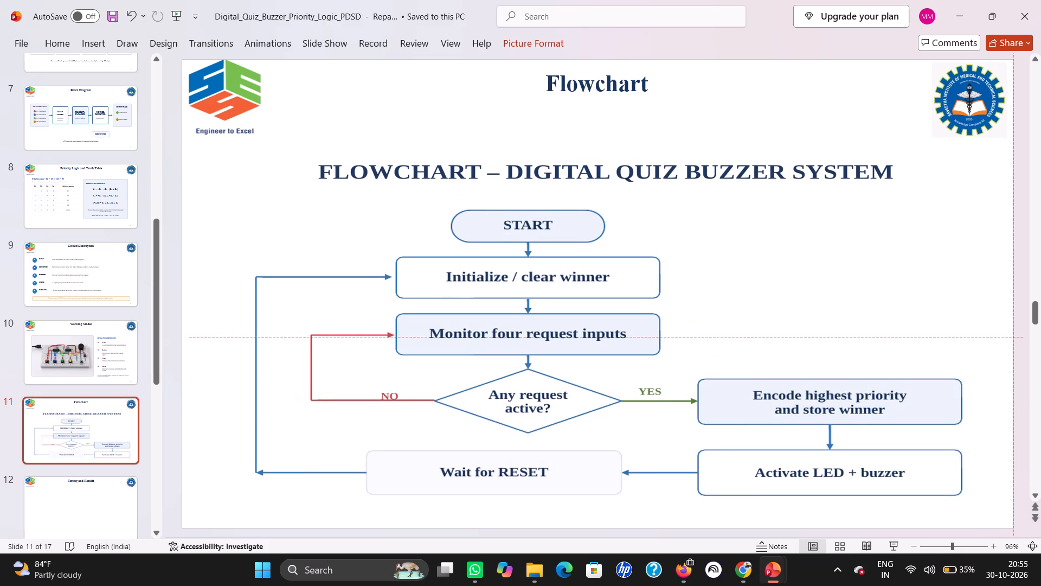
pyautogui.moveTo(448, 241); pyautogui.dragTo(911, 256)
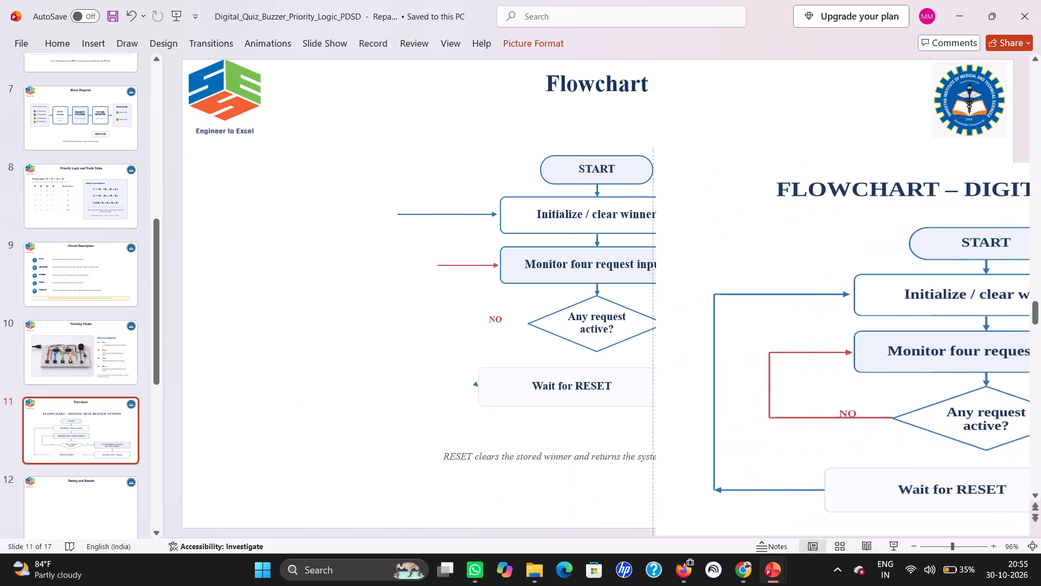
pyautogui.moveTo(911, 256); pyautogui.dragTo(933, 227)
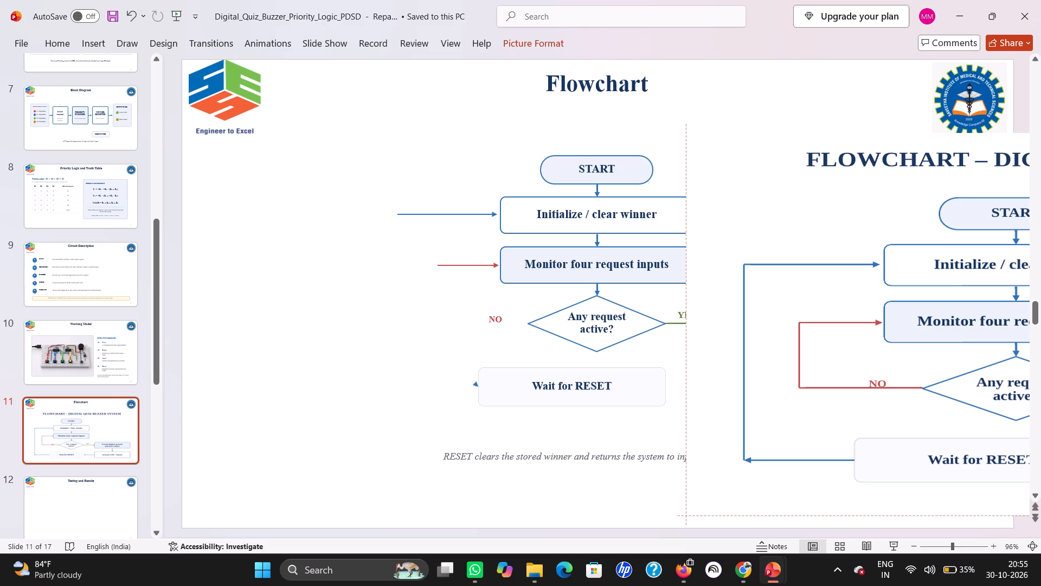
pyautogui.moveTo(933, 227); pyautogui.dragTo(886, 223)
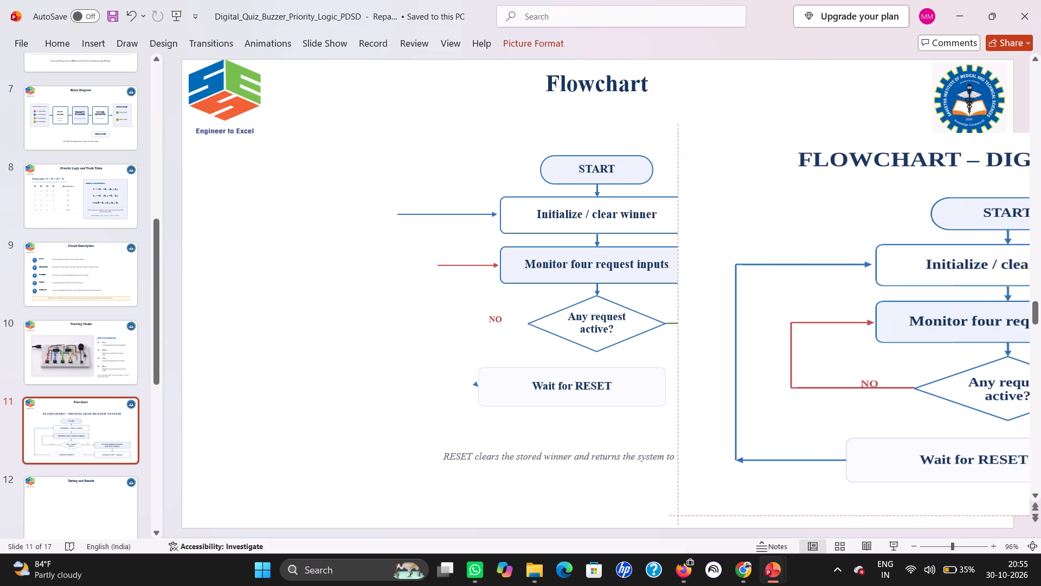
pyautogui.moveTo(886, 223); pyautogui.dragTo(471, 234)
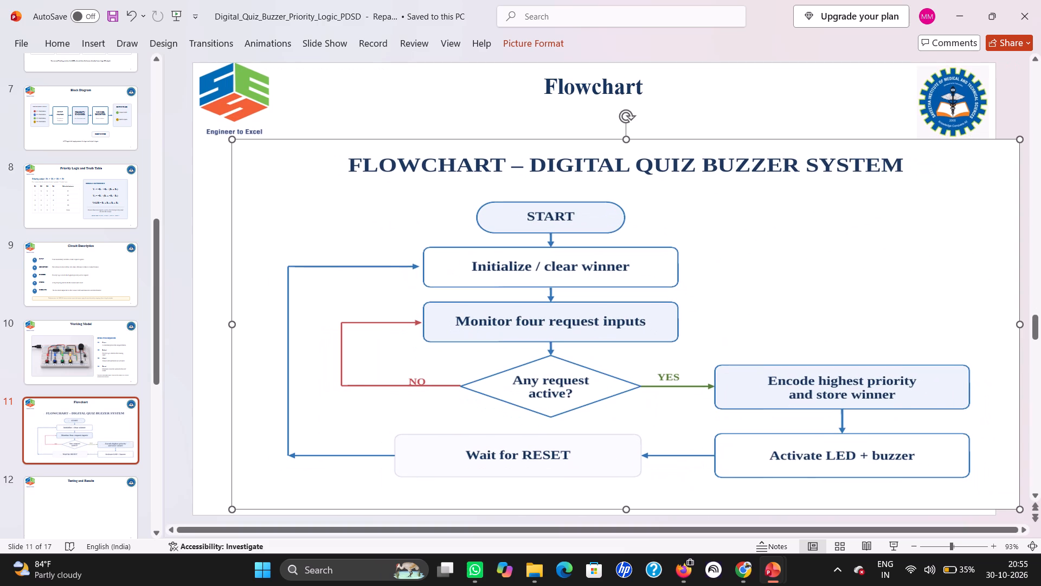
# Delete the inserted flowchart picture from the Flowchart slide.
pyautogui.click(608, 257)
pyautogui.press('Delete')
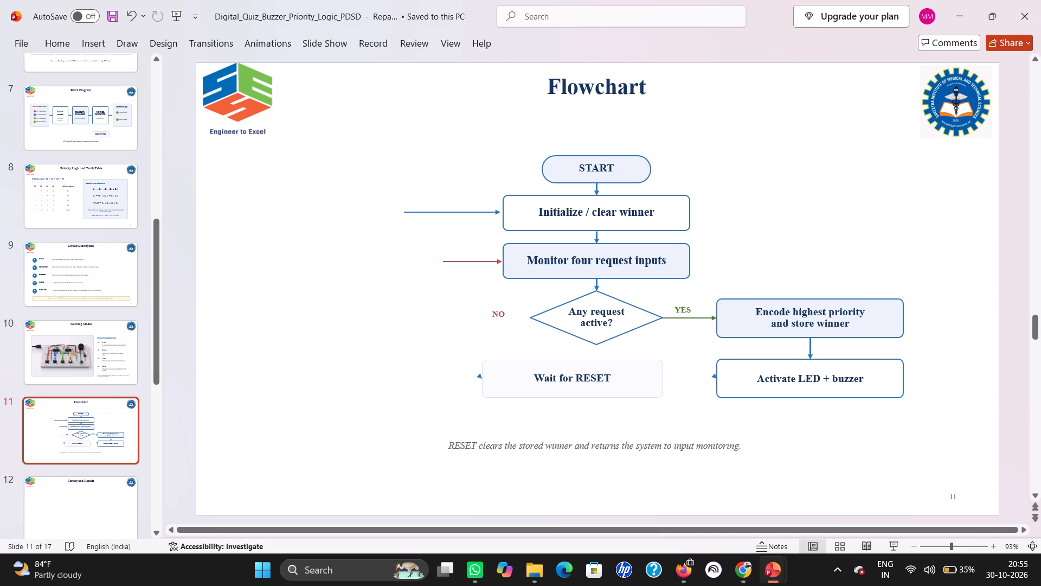
# Stretch the tiny arrow at the left side of the "Wait for RESET" box outward, ending roughly below the start of the "Initialize / clear winner" arrow.
pyautogui.click(479, 379)
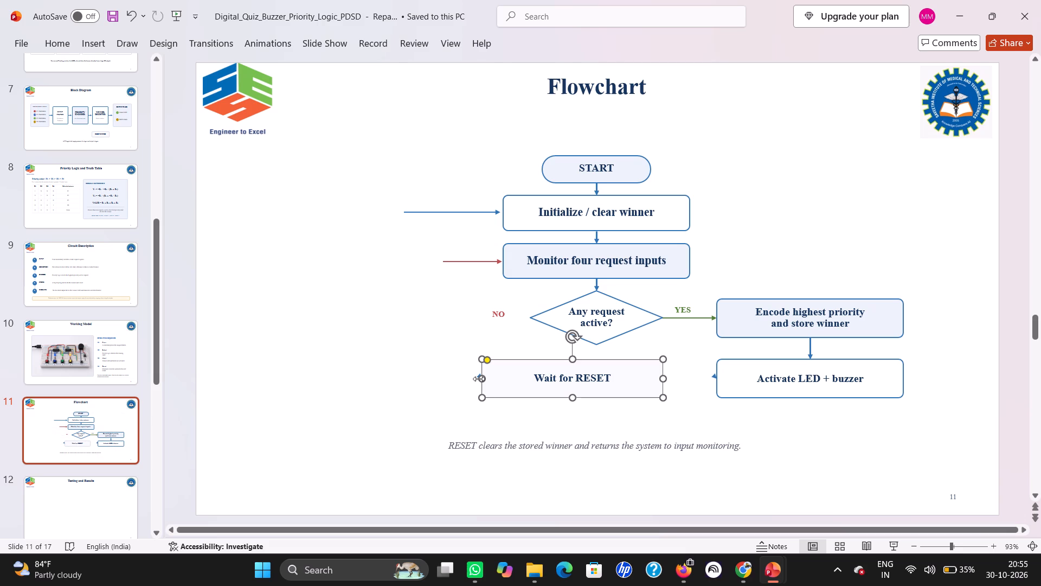
pyautogui.click(462, 368)
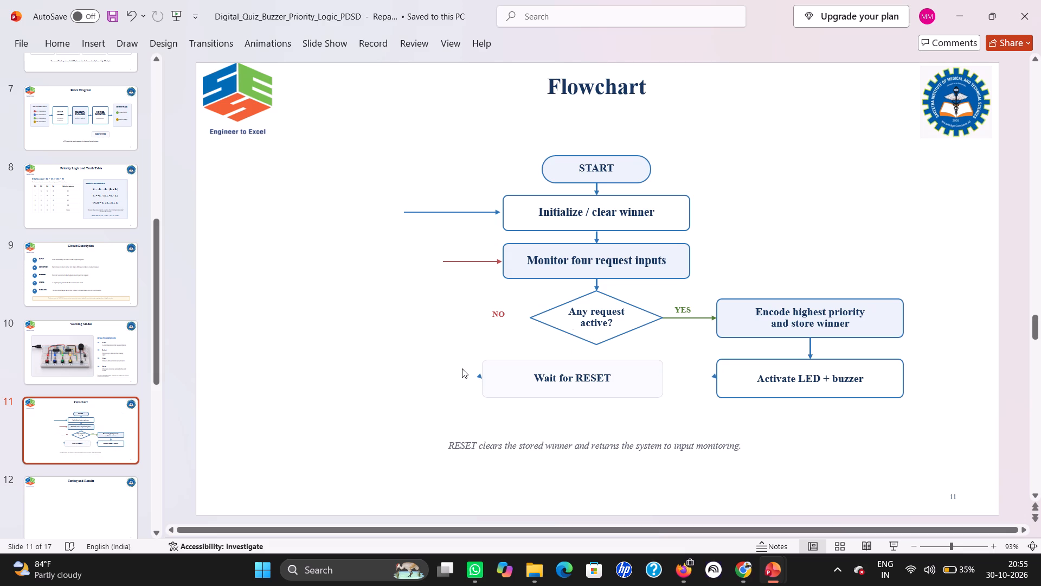
pyautogui.click(477, 376)
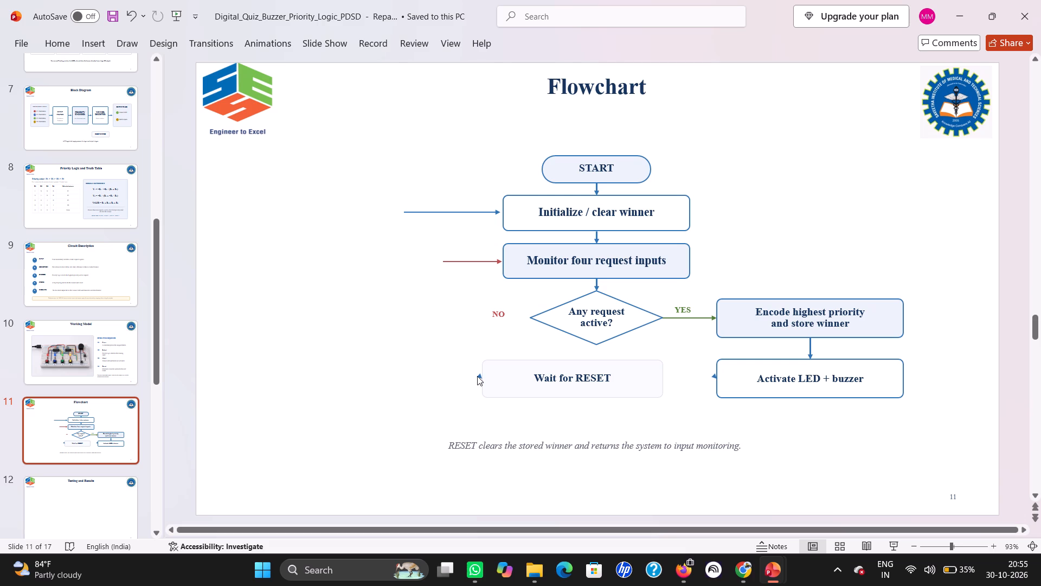
pyautogui.click(477, 376)
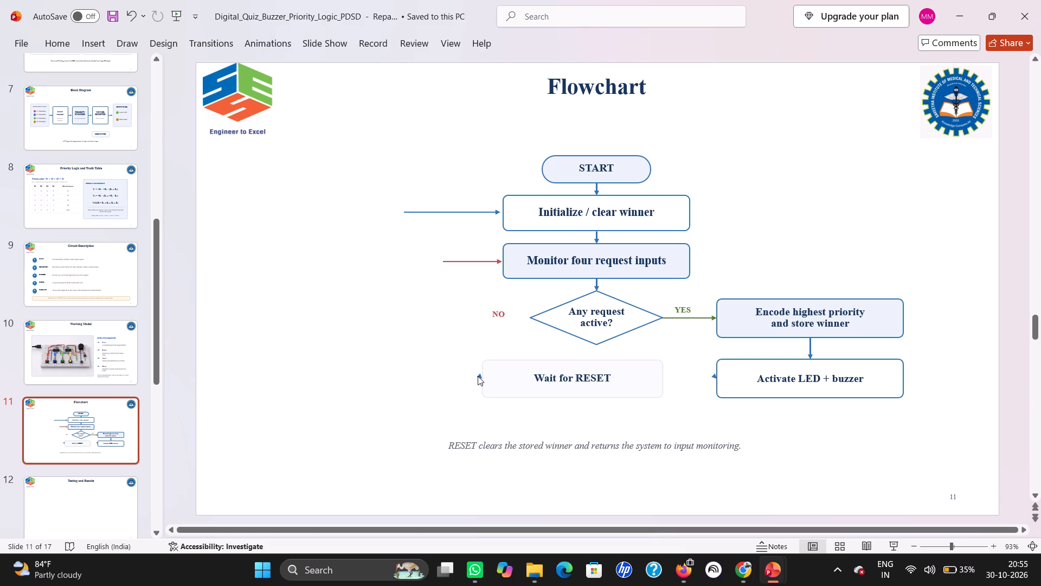
pyautogui.click(478, 375)
pyautogui.moveTo(478, 375); pyautogui.dragTo(467, 379)
pyautogui.moveTo(467, 379); pyautogui.dragTo(466, 379)
pyautogui.moveTo(466, 364); pyautogui.dragTo(490, 381)
pyautogui.moveTo(490, 381); pyautogui.dragTo(496, 388)
pyautogui.moveTo(479, 381); pyautogui.dragTo(417, 381)
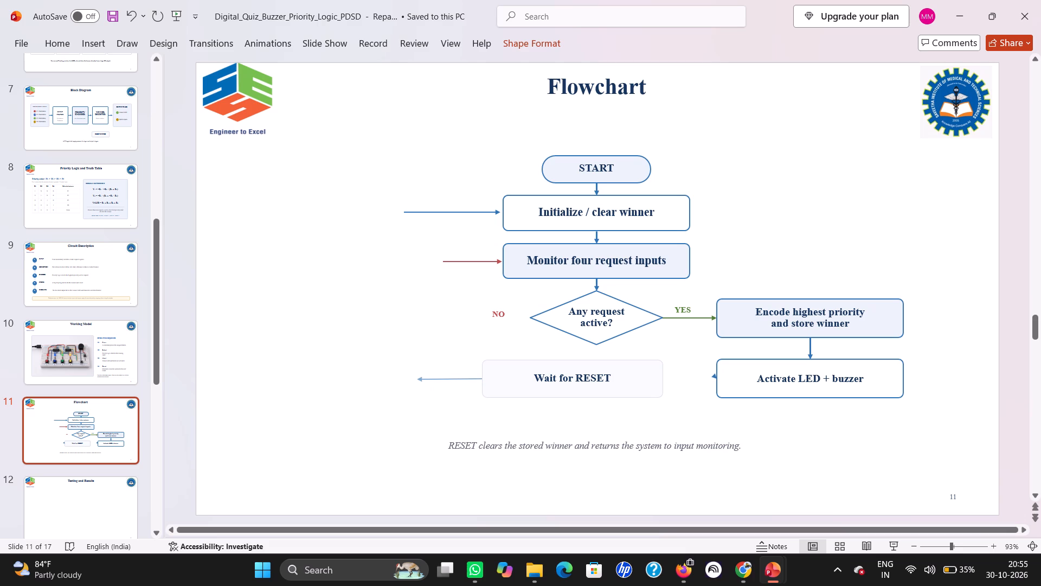
pyautogui.moveTo(417, 381); pyautogui.dragTo(411, 381)
pyautogui.click(349, 379)
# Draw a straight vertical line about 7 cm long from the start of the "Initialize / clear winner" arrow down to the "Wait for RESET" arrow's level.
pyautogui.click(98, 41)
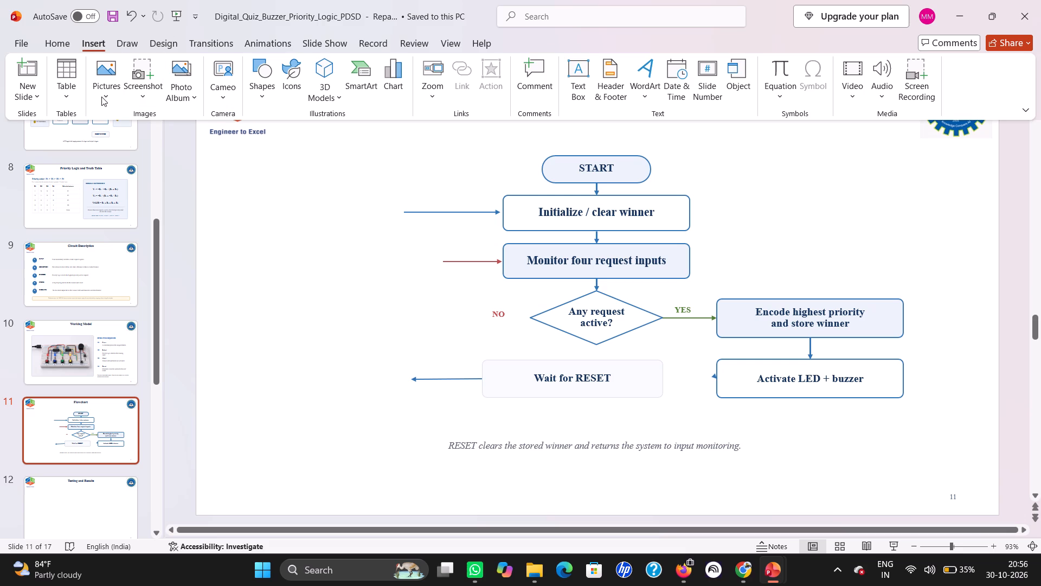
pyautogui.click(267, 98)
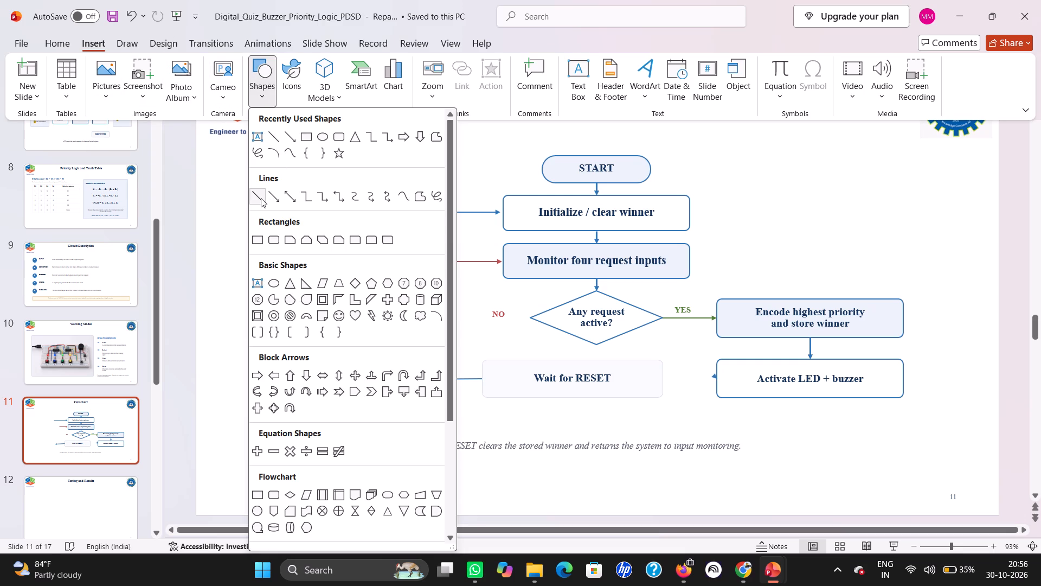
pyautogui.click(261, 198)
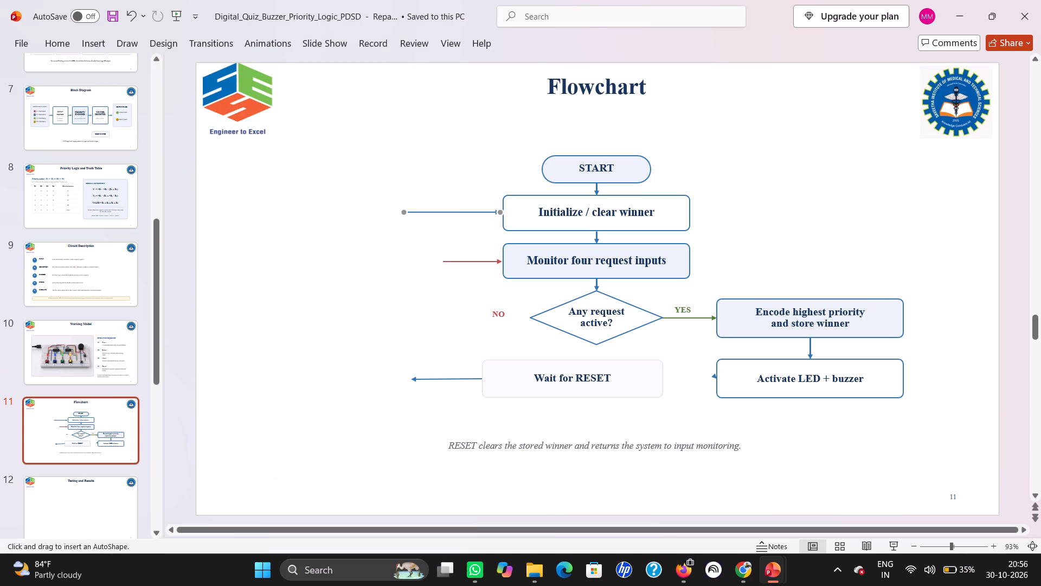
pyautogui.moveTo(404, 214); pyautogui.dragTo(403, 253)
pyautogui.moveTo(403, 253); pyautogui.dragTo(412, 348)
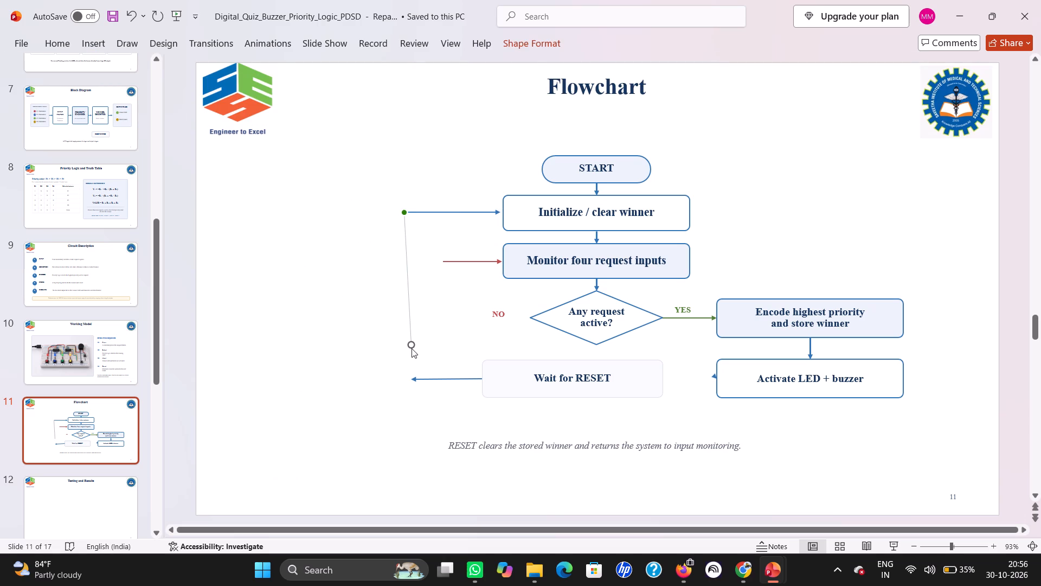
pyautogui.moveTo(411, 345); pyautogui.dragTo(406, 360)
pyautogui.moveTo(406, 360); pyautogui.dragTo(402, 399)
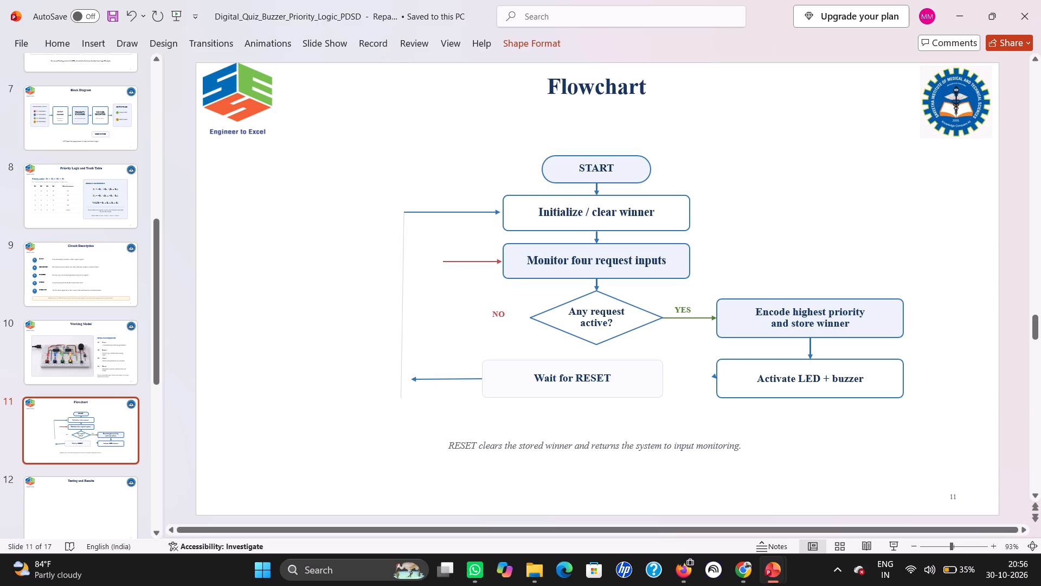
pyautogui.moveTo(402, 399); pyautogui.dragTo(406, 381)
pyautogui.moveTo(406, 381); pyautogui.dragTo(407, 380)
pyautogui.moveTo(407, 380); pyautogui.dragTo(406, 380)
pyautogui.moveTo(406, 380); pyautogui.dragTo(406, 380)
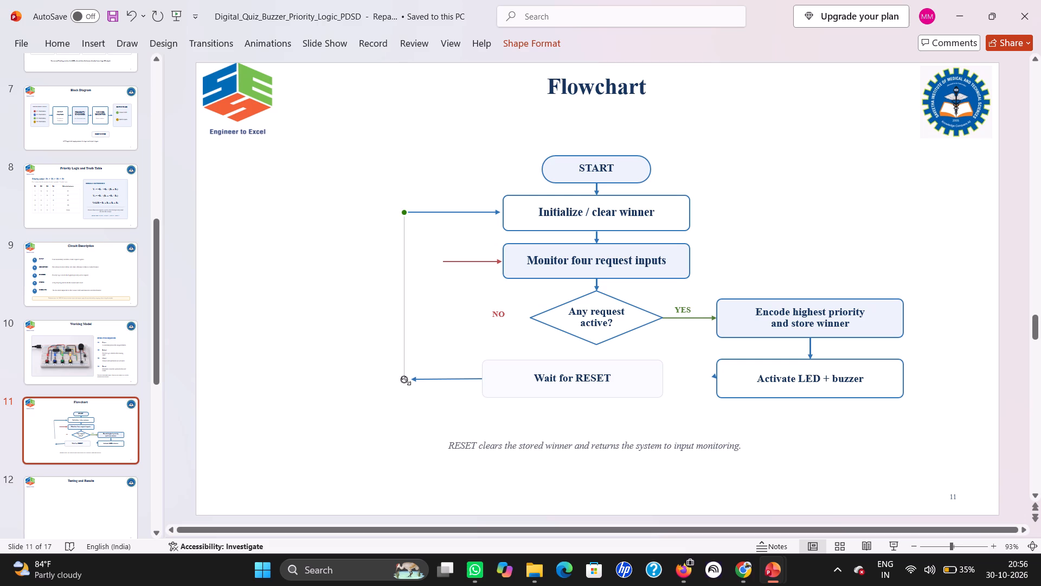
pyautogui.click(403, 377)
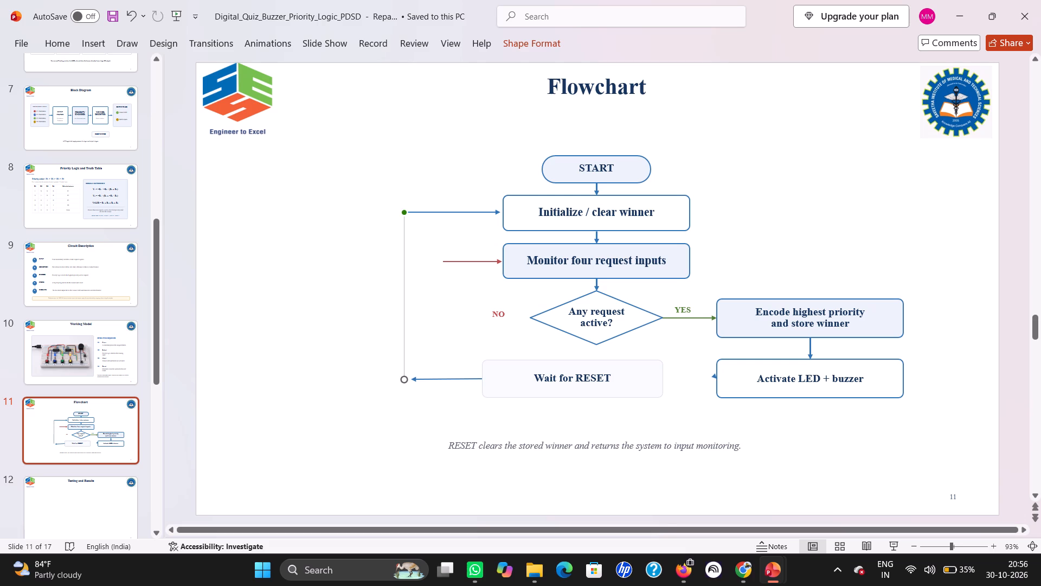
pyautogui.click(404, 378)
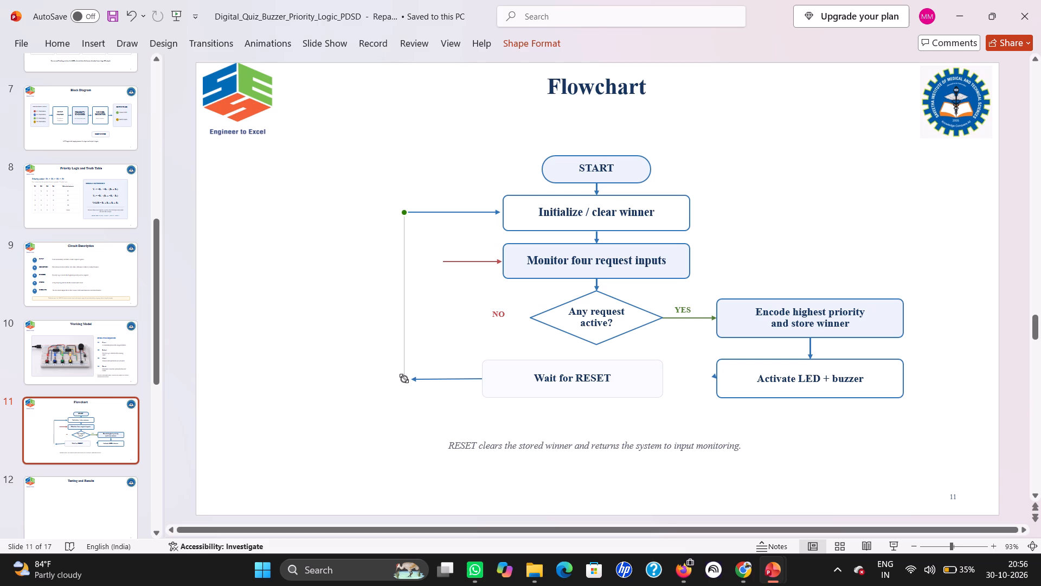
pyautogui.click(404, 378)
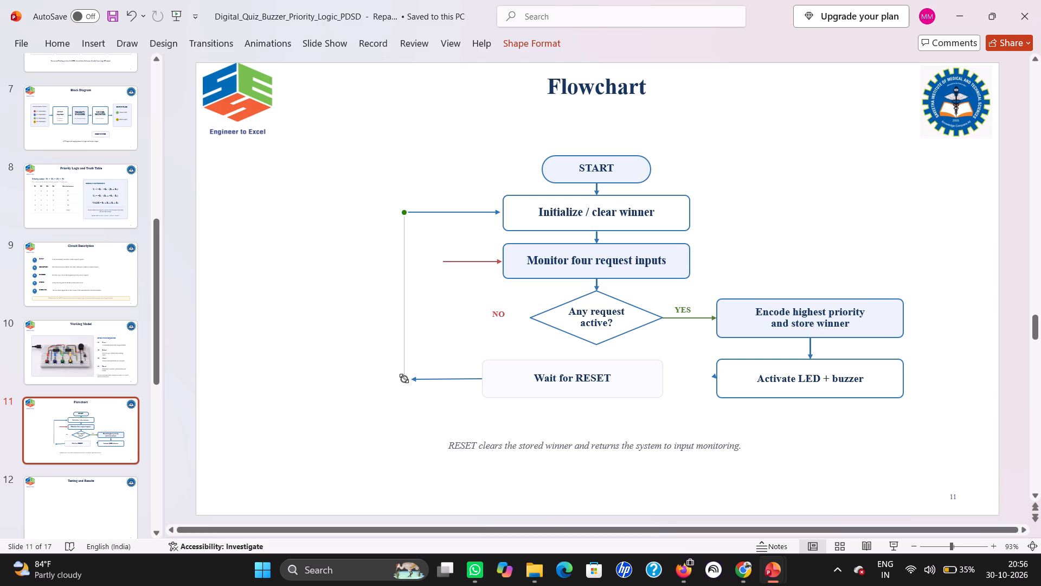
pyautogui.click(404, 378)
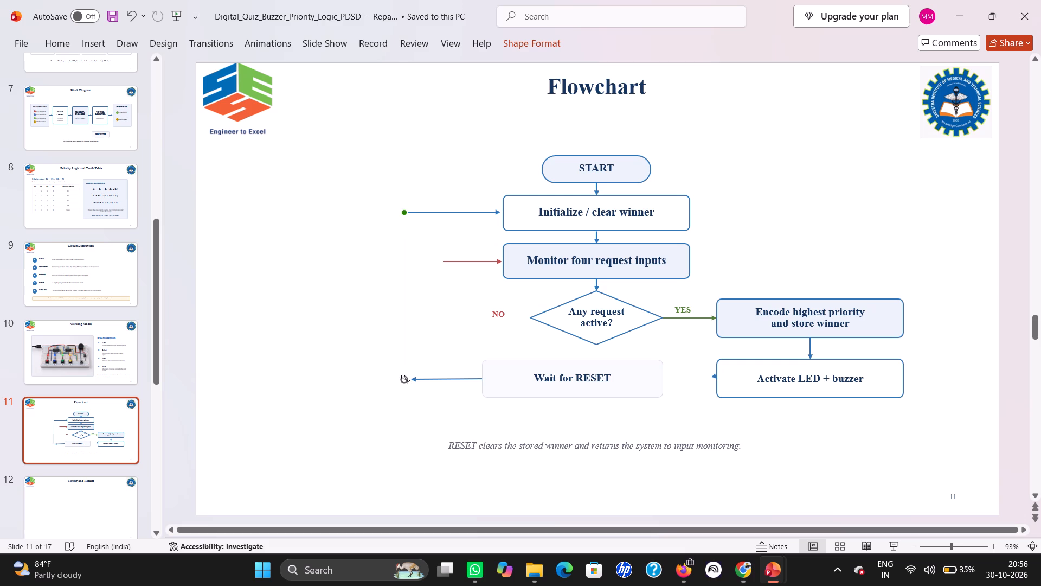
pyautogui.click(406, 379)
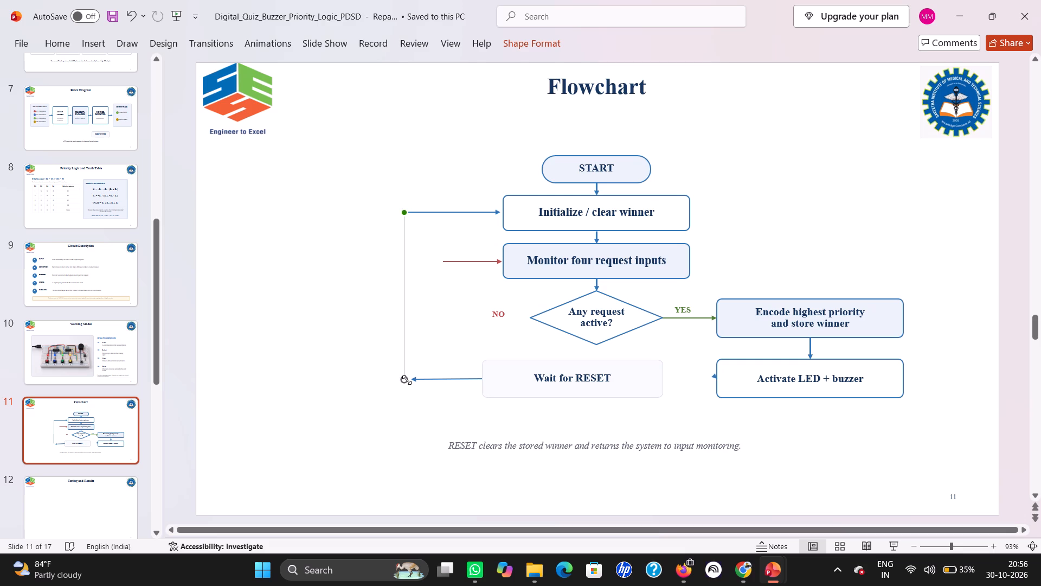
# Extend the "Wait for RESET" arrow outward so its tip meets the lower end of the vertical line.
pyautogui.click(414, 380)
pyautogui.moveTo(410, 380); pyautogui.dragTo(406, 379)
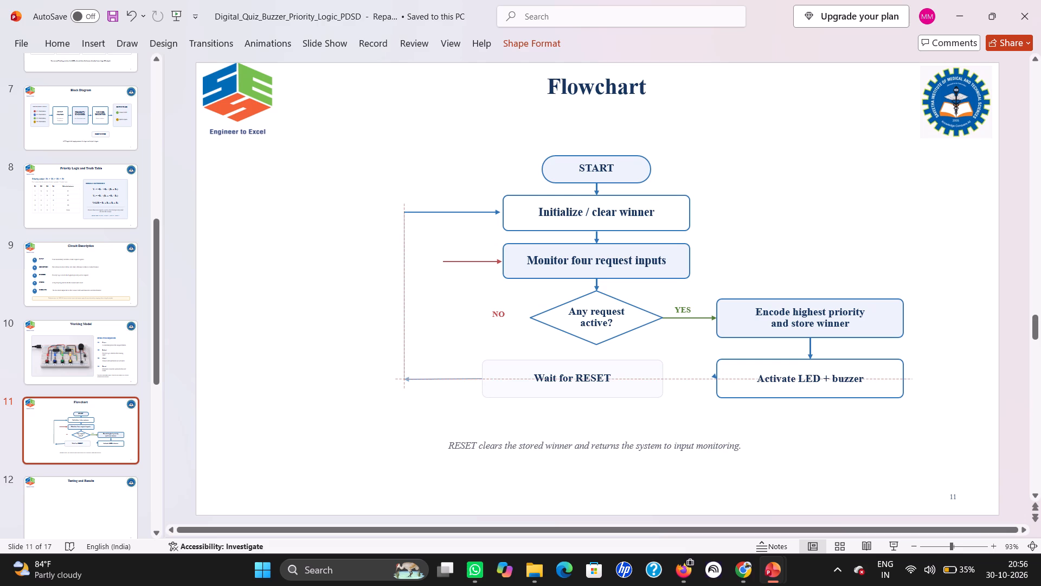
pyautogui.moveTo(406, 379); pyautogui.dragTo(403, 379)
pyautogui.moveTo(403, 379); pyautogui.dragTo(402, 379)
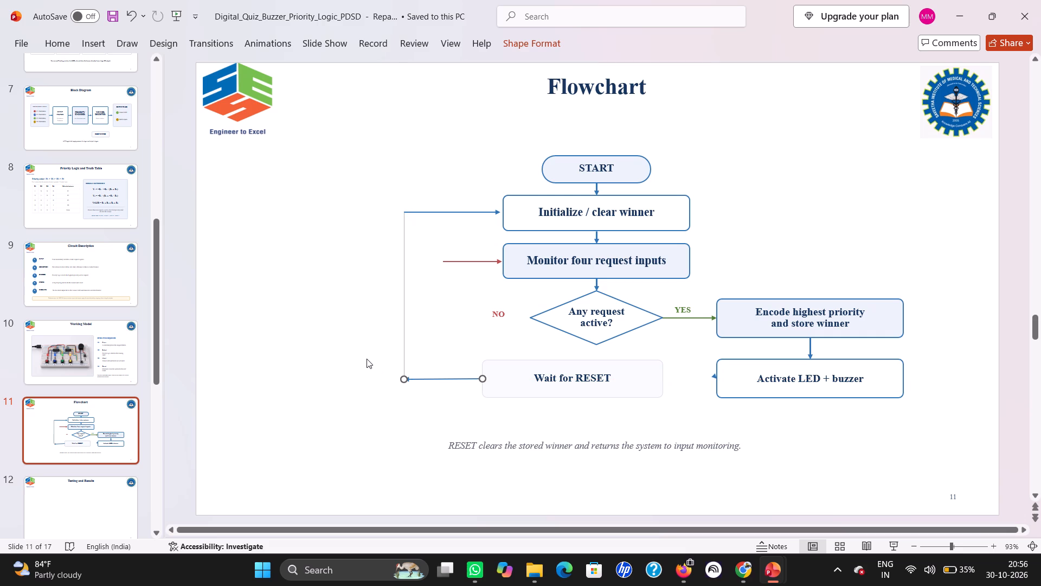
pyautogui.click(367, 359)
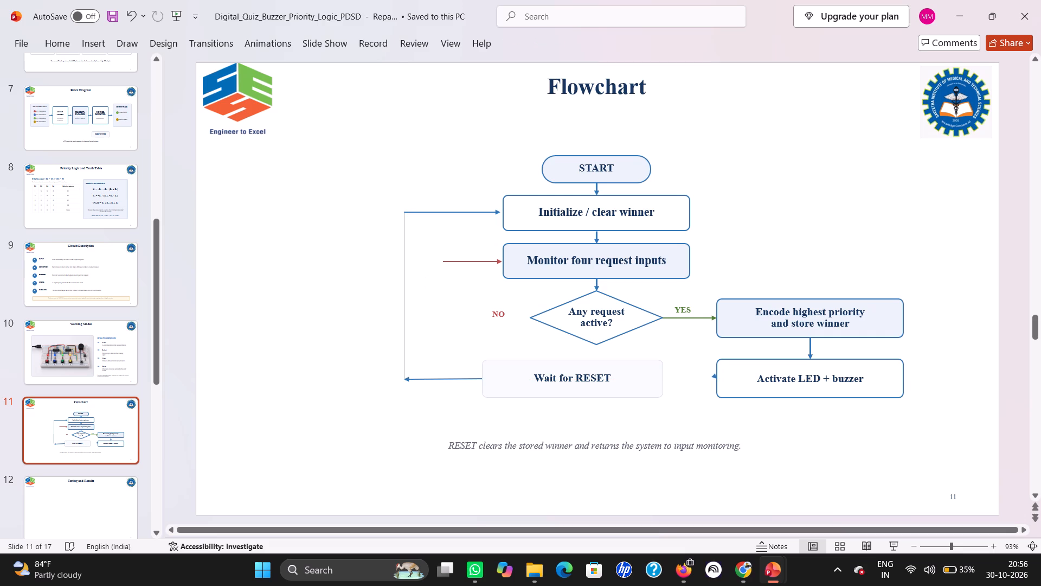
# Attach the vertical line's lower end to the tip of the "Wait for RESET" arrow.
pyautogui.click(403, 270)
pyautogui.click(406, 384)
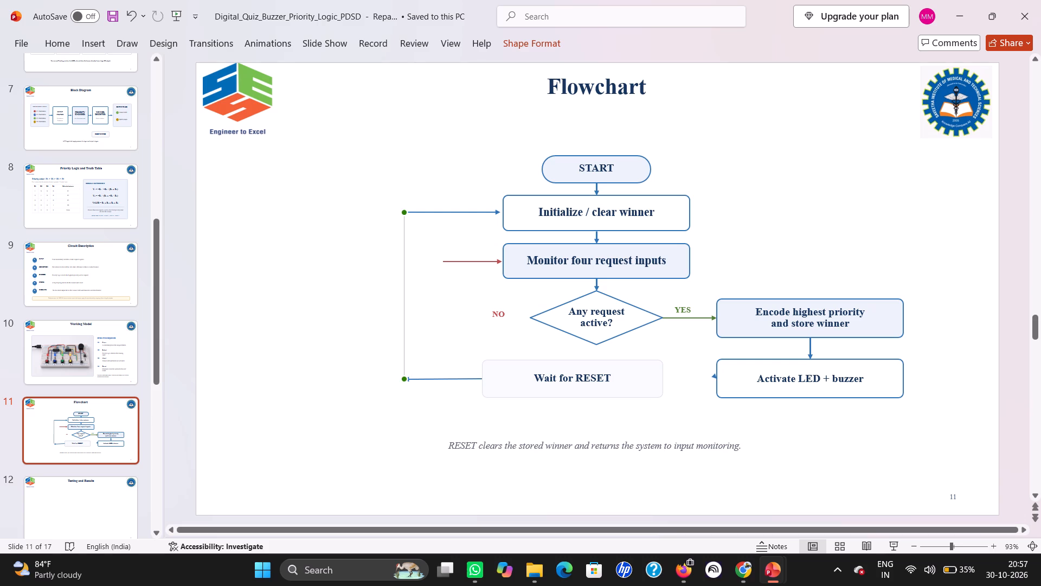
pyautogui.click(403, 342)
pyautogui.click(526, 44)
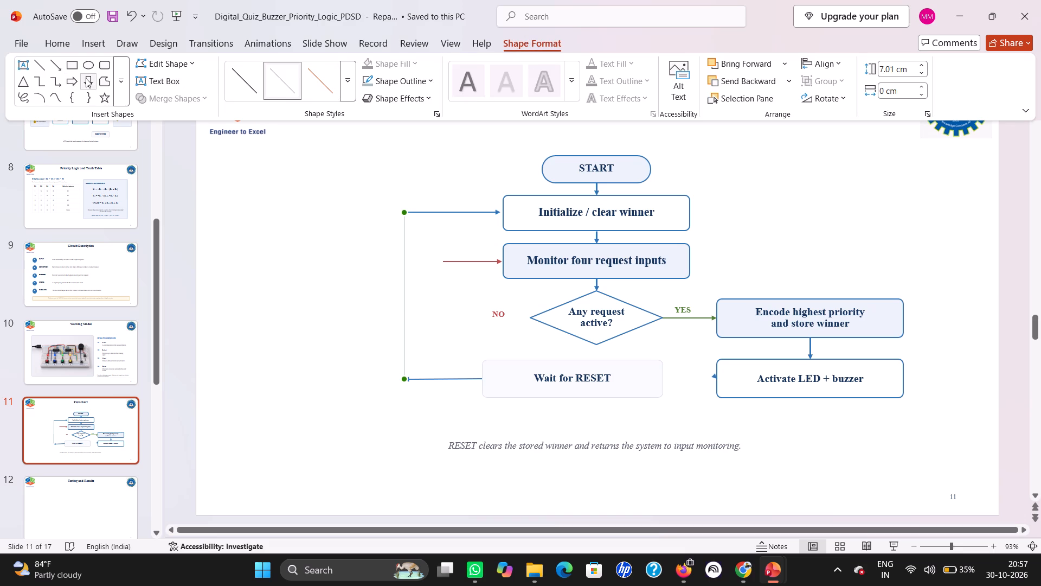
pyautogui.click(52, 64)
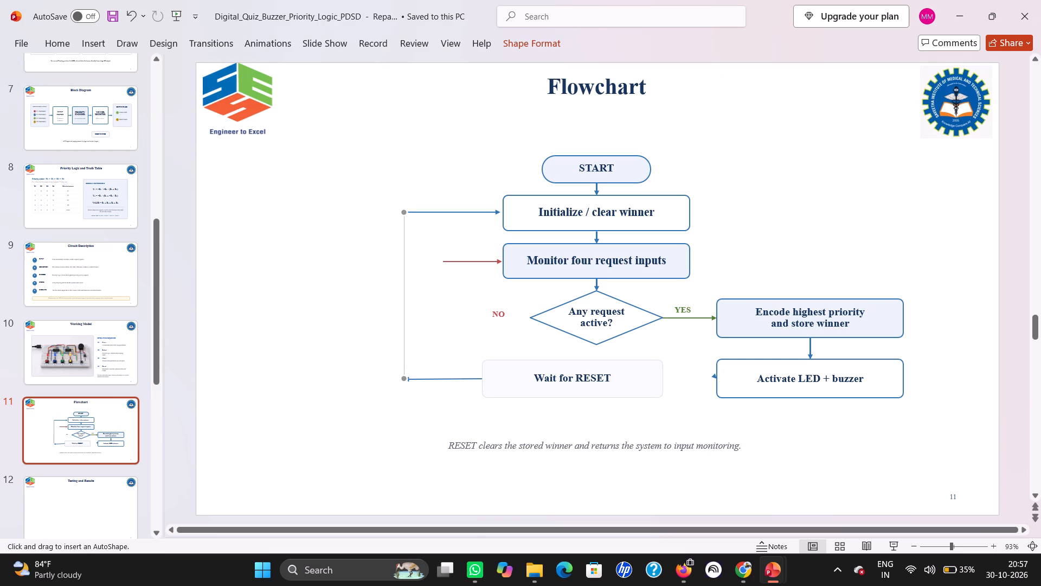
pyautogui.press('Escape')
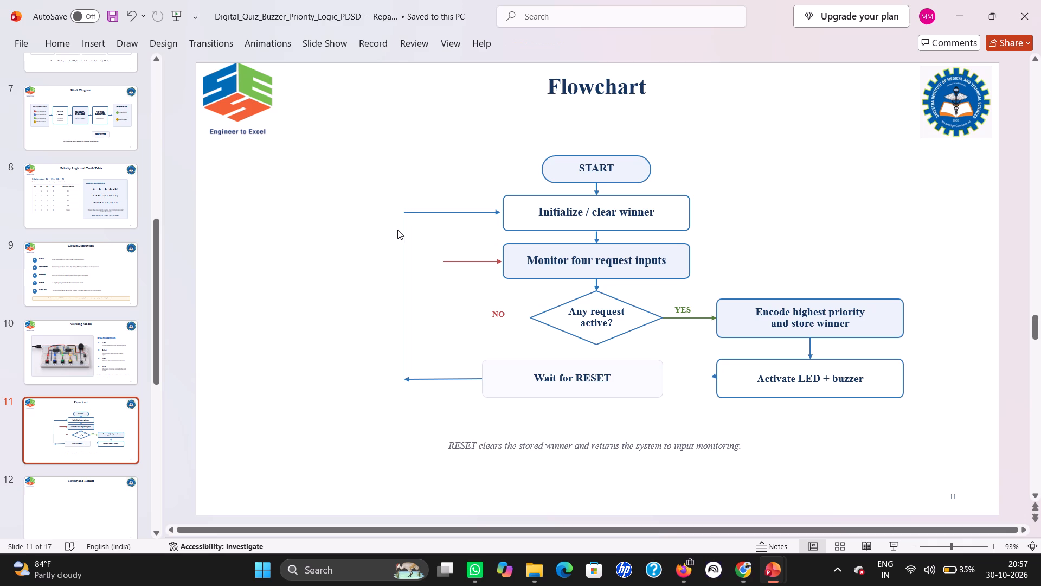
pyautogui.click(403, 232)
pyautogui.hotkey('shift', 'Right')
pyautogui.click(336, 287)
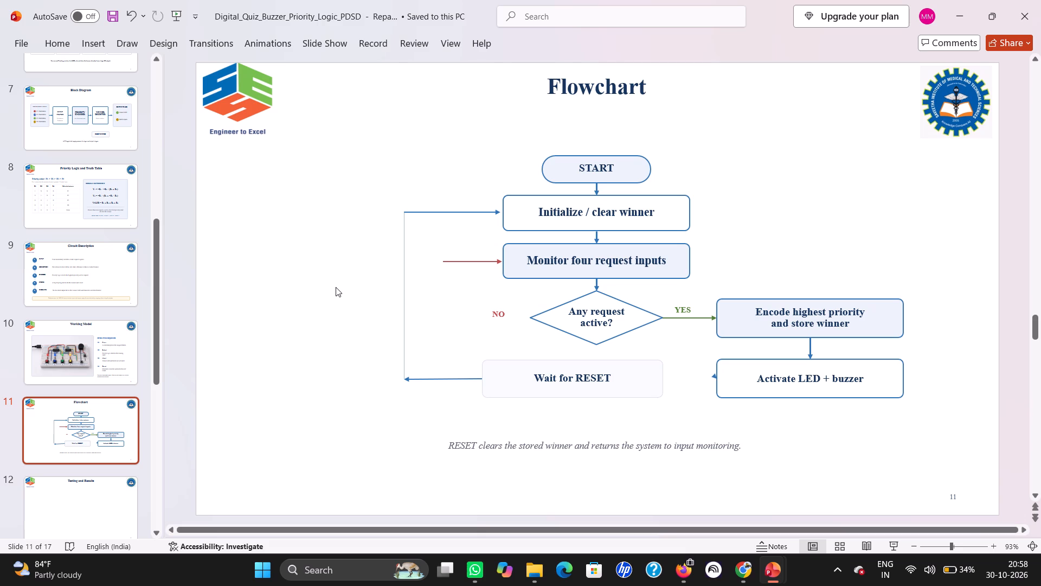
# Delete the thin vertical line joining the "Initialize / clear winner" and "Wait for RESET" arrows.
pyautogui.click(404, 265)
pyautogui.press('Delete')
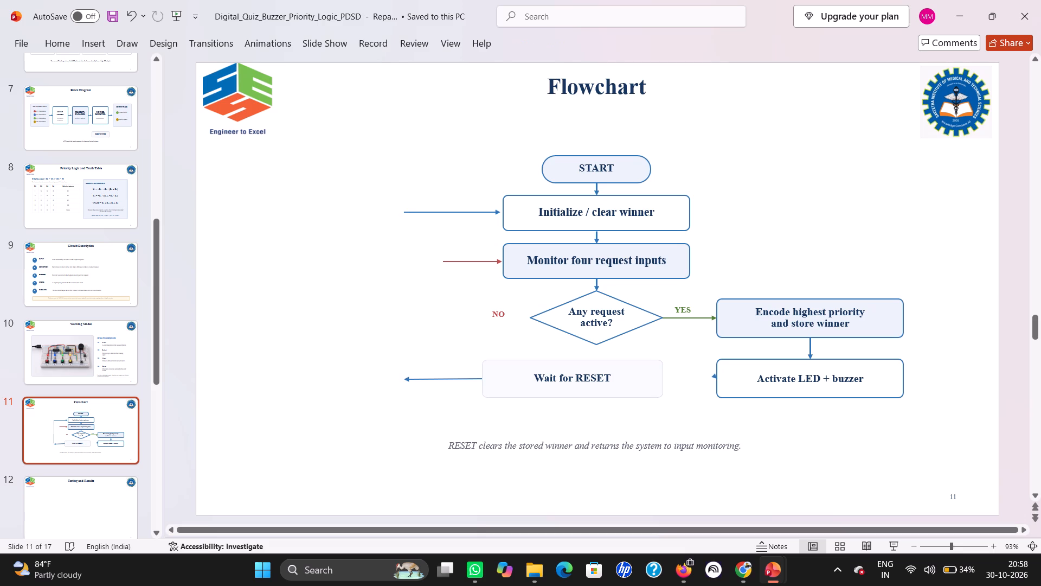
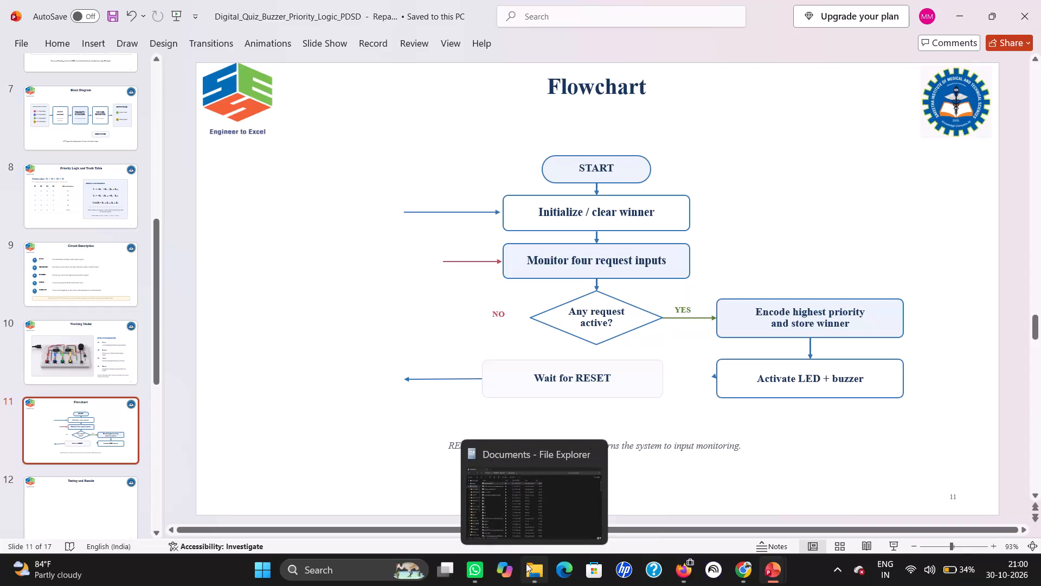
# Open the Digital_Quiz_Buzzer_Flowchart_Matching_PPT image from the Downloads folder to check the reference flowchart, returning to the PowerPoint presentation.
pyautogui.click(526, 563)
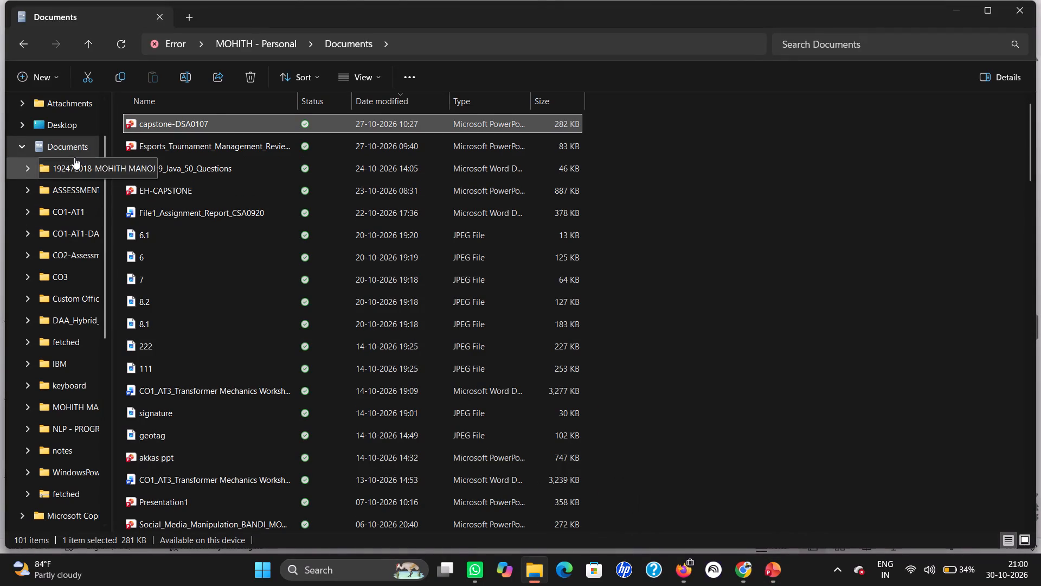
pyautogui.click(17, 146)
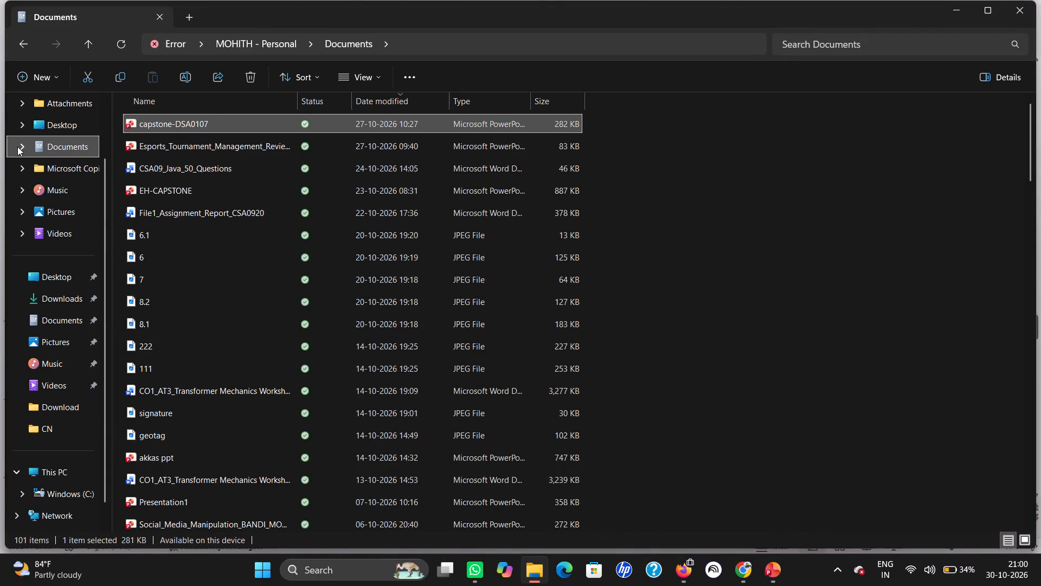
pyautogui.doubleClick(63, 297)
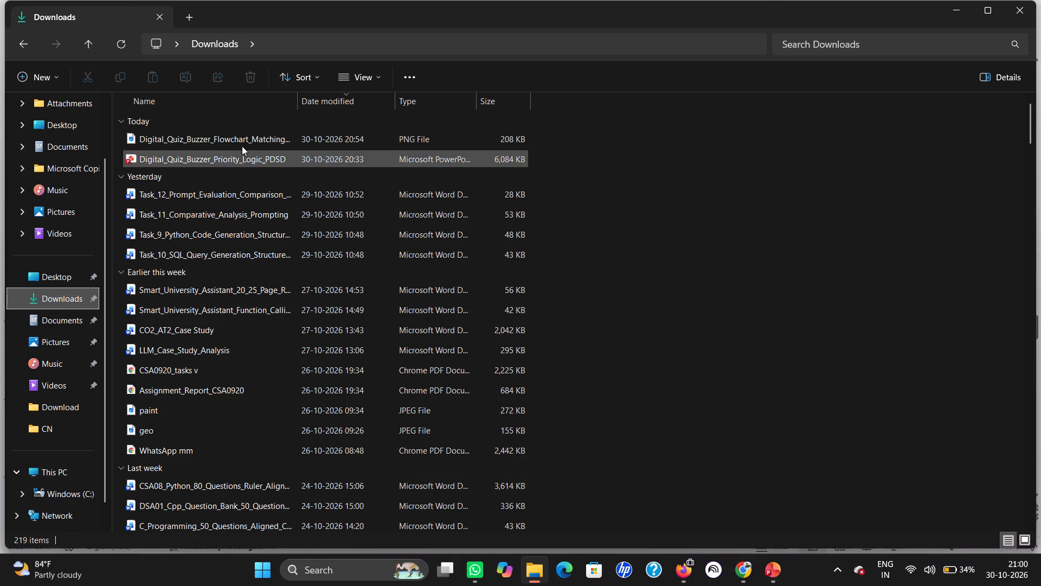
pyautogui.doubleClick(245, 138)
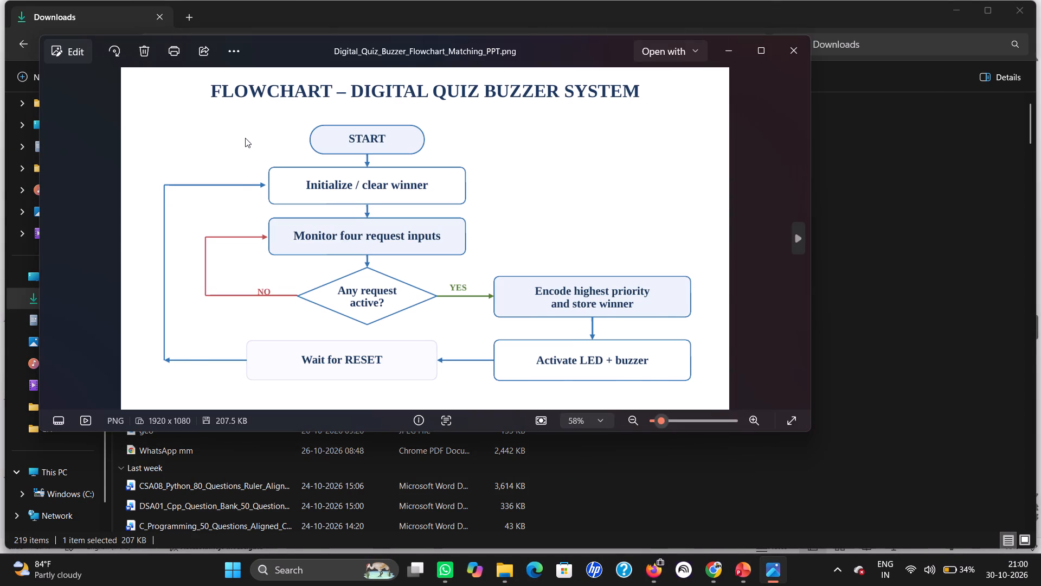
pyautogui.hotkey('alt', 'Tab')
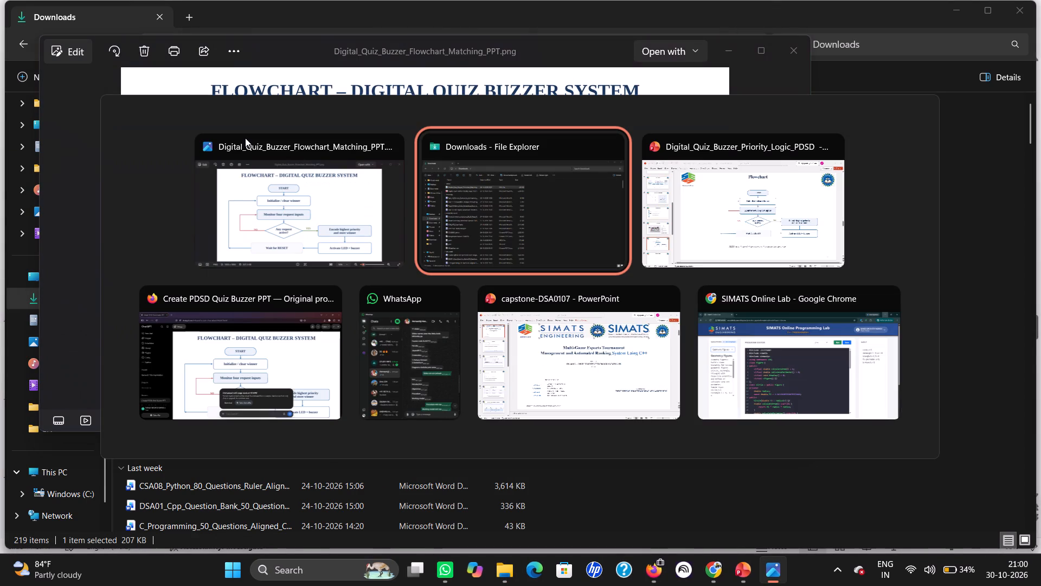
pyautogui.hotkey('alt', 'Tab')
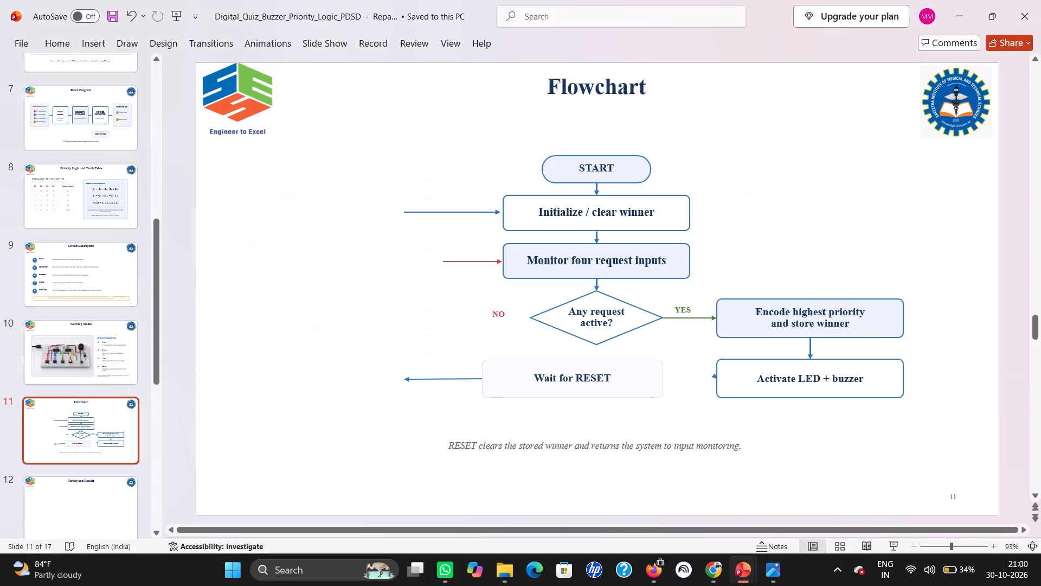
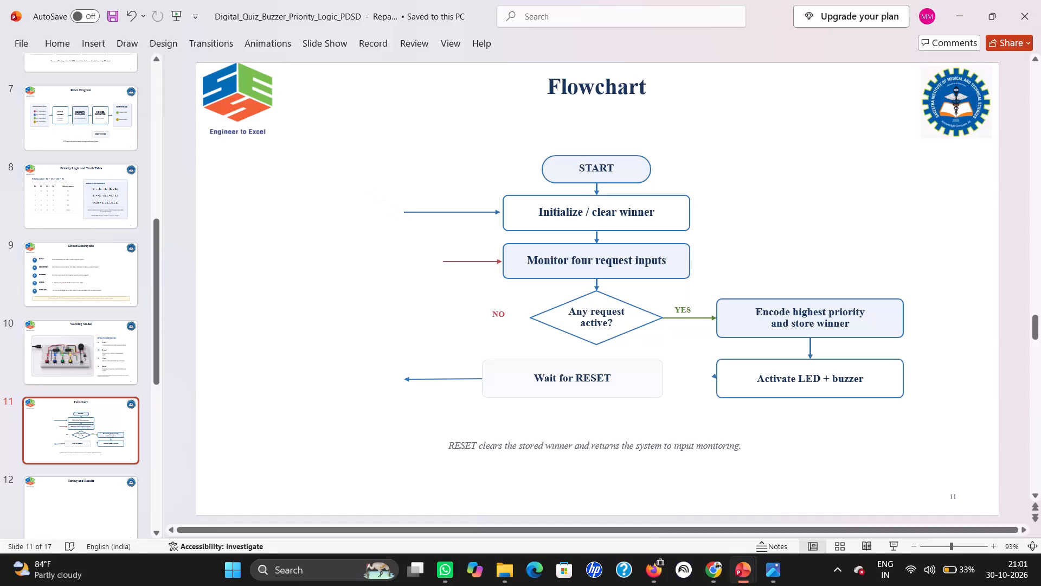
# Move the start of the blue arrow into Initialize / clear winner to the tip of the Wait for RESET arrow.
pyautogui.click(410, 208)
pyautogui.moveTo(403, 211); pyautogui.dragTo(400, 275)
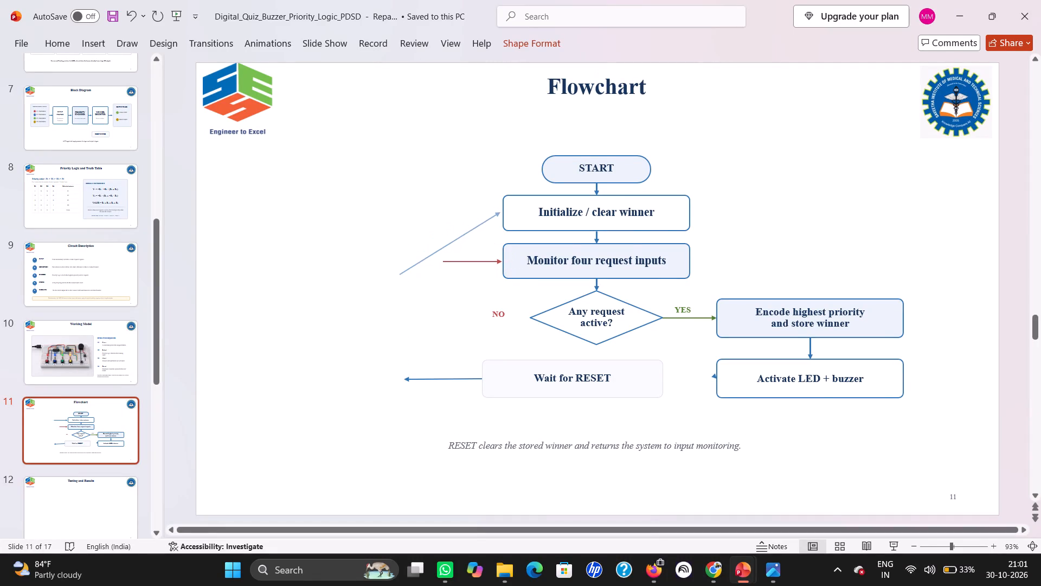
pyautogui.moveTo(400, 275); pyautogui.dragTo(400, 388)
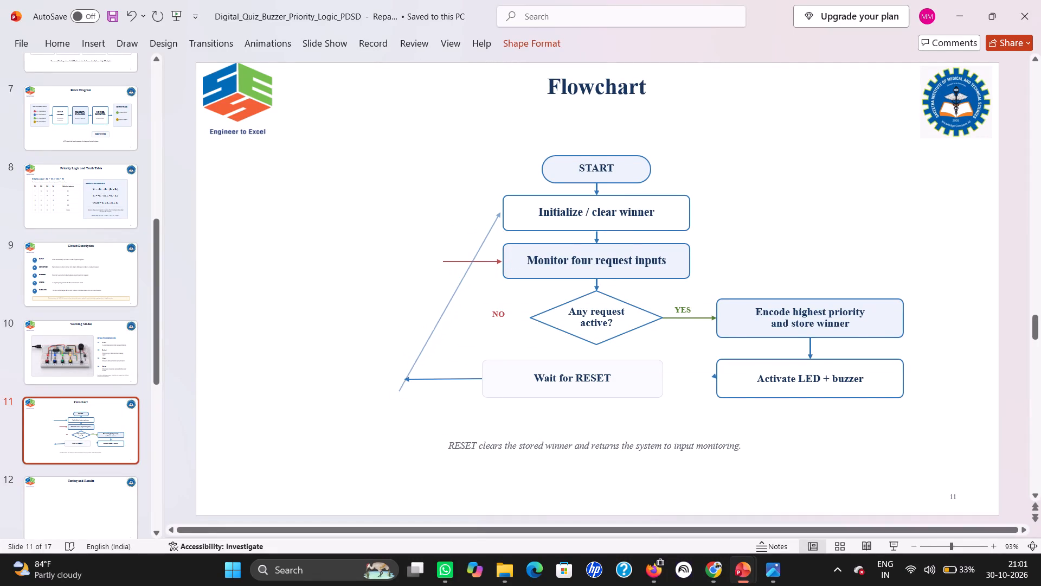
pyautogui.moveTo(400, 388); pyautogui.dragTo(404, 378)
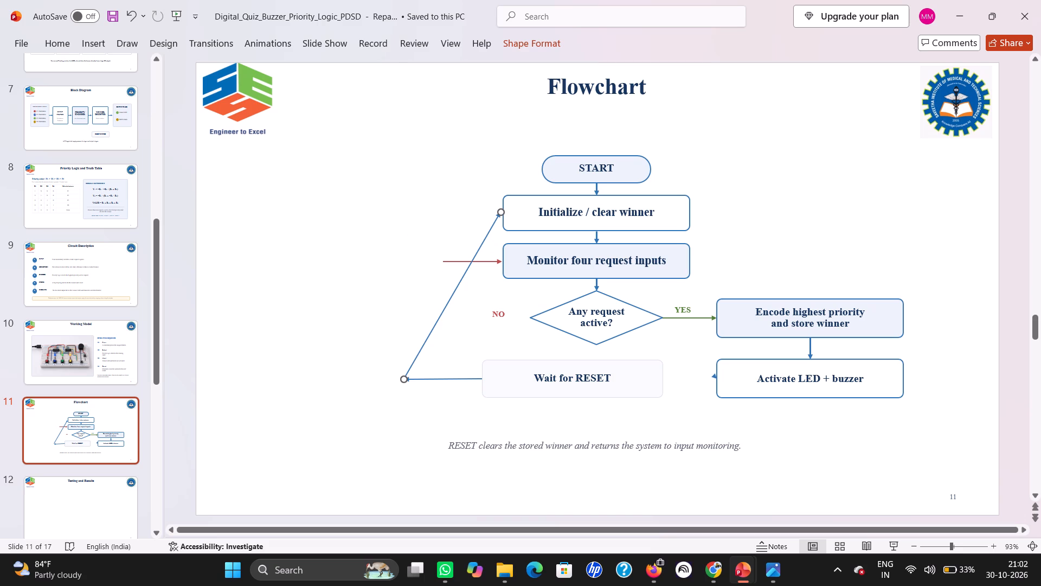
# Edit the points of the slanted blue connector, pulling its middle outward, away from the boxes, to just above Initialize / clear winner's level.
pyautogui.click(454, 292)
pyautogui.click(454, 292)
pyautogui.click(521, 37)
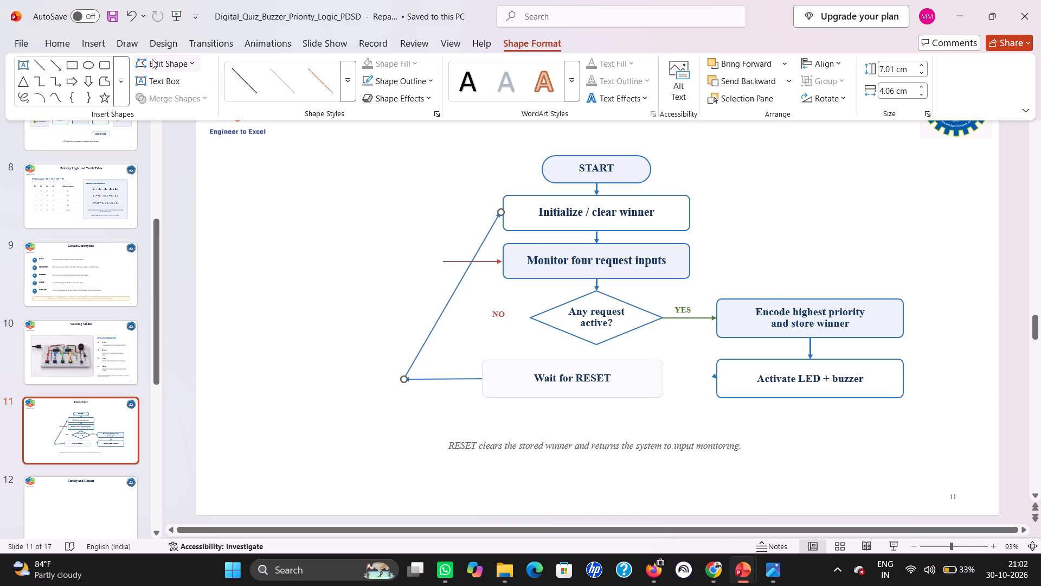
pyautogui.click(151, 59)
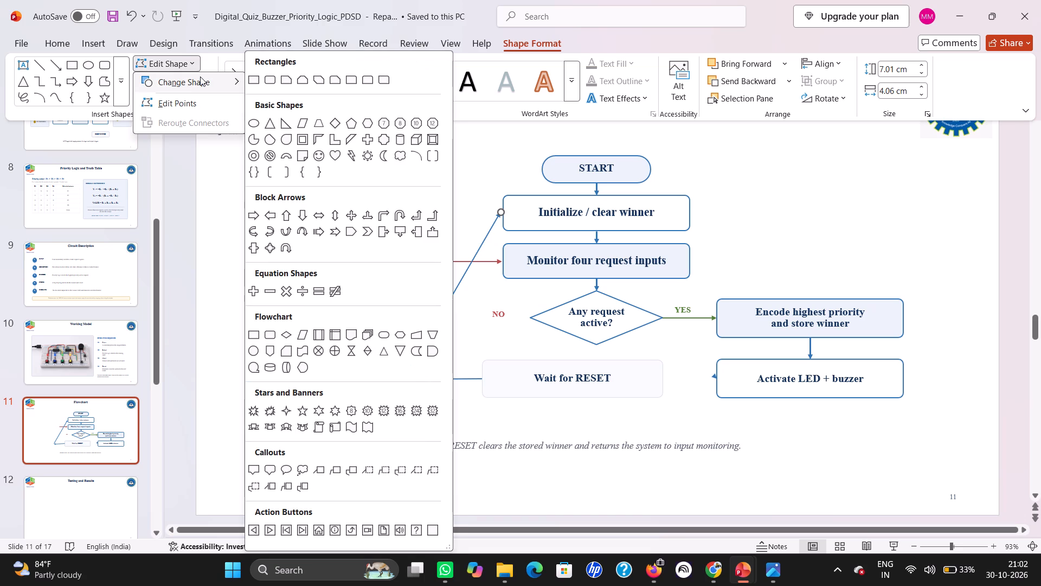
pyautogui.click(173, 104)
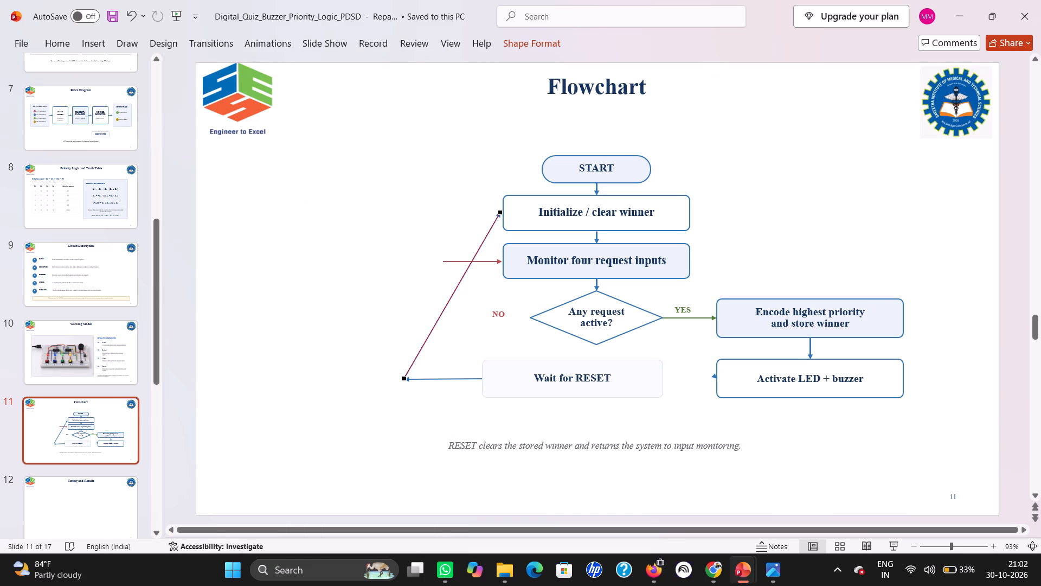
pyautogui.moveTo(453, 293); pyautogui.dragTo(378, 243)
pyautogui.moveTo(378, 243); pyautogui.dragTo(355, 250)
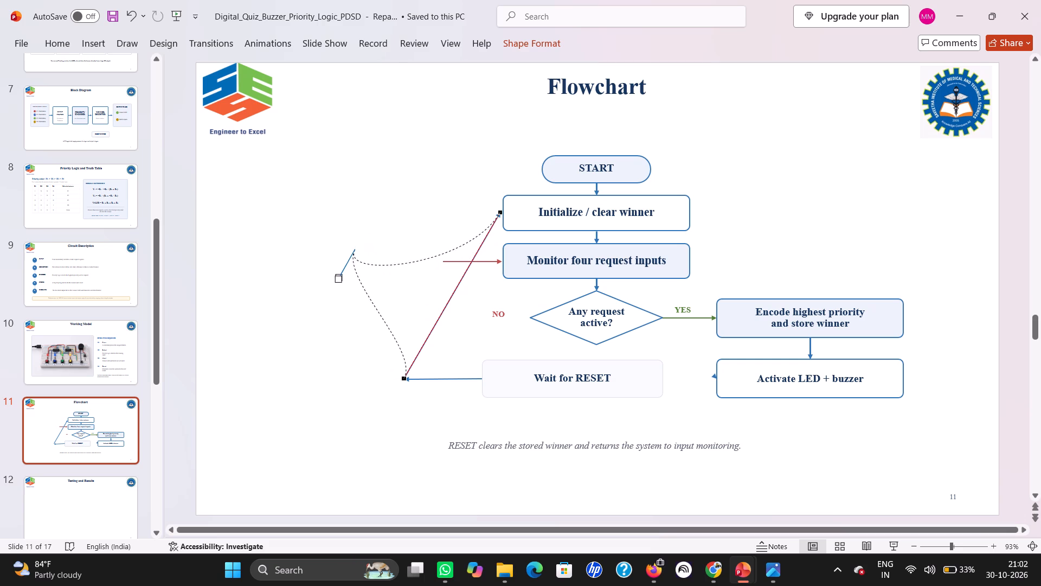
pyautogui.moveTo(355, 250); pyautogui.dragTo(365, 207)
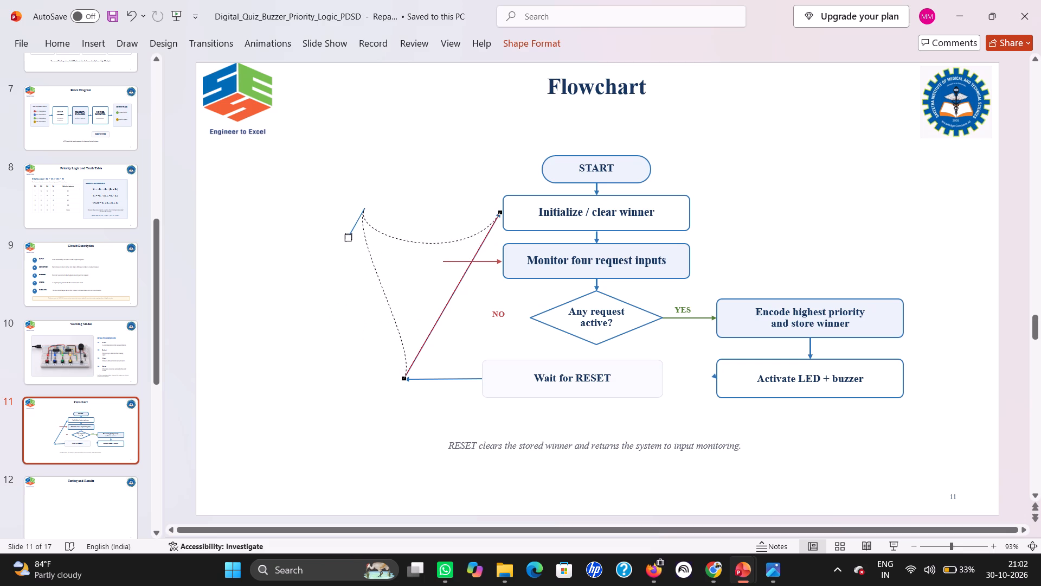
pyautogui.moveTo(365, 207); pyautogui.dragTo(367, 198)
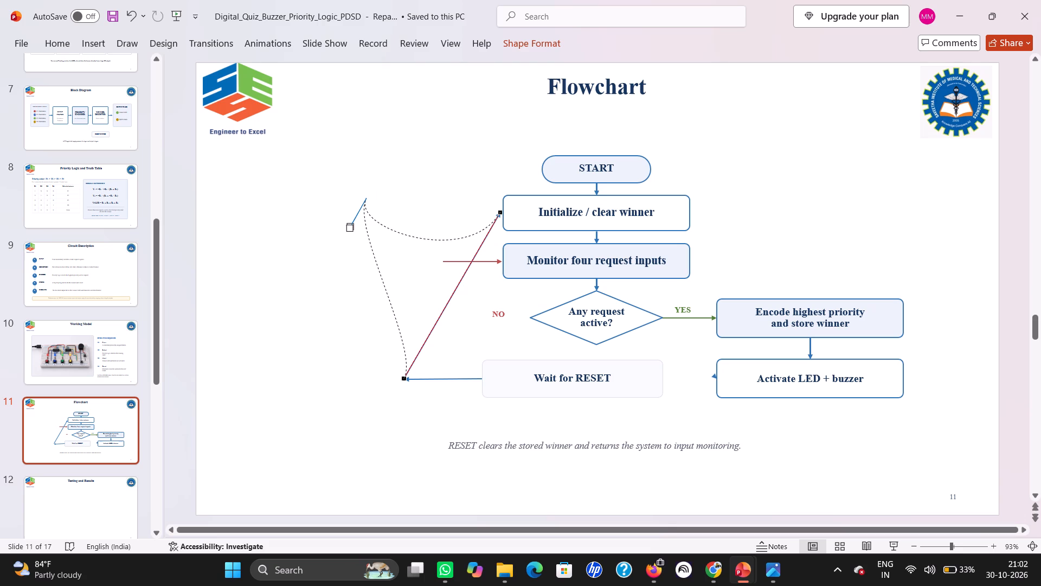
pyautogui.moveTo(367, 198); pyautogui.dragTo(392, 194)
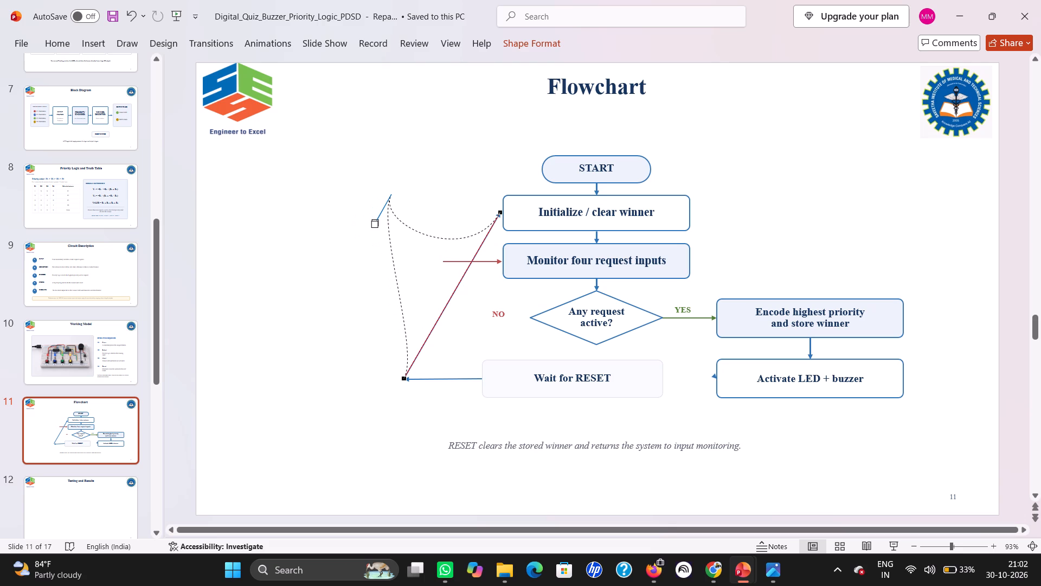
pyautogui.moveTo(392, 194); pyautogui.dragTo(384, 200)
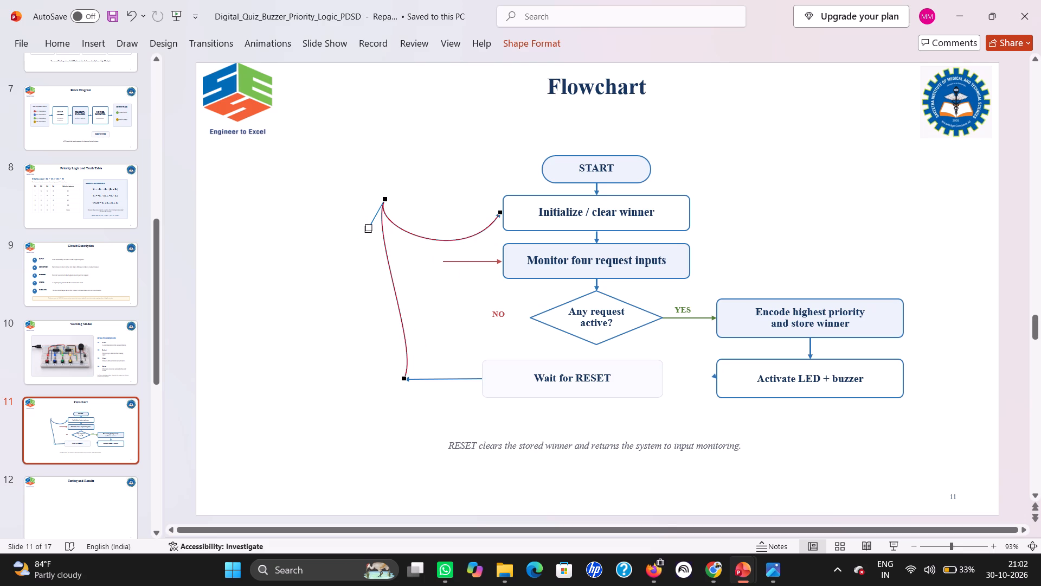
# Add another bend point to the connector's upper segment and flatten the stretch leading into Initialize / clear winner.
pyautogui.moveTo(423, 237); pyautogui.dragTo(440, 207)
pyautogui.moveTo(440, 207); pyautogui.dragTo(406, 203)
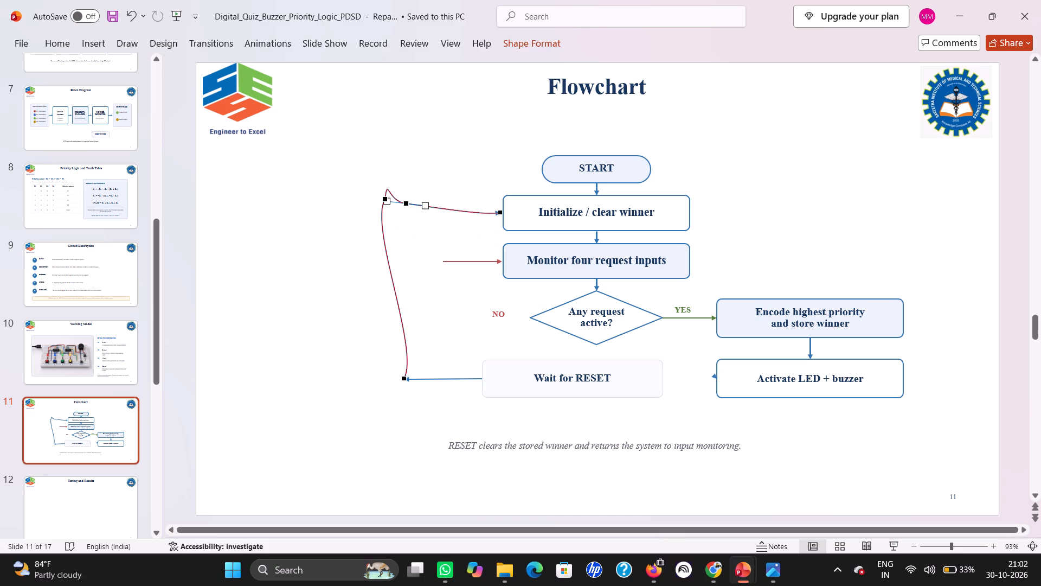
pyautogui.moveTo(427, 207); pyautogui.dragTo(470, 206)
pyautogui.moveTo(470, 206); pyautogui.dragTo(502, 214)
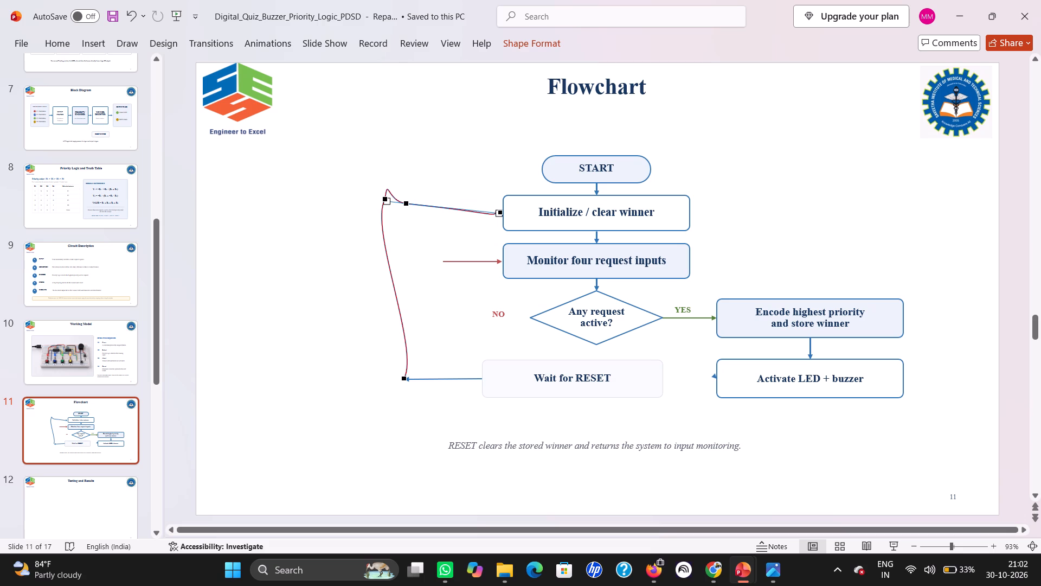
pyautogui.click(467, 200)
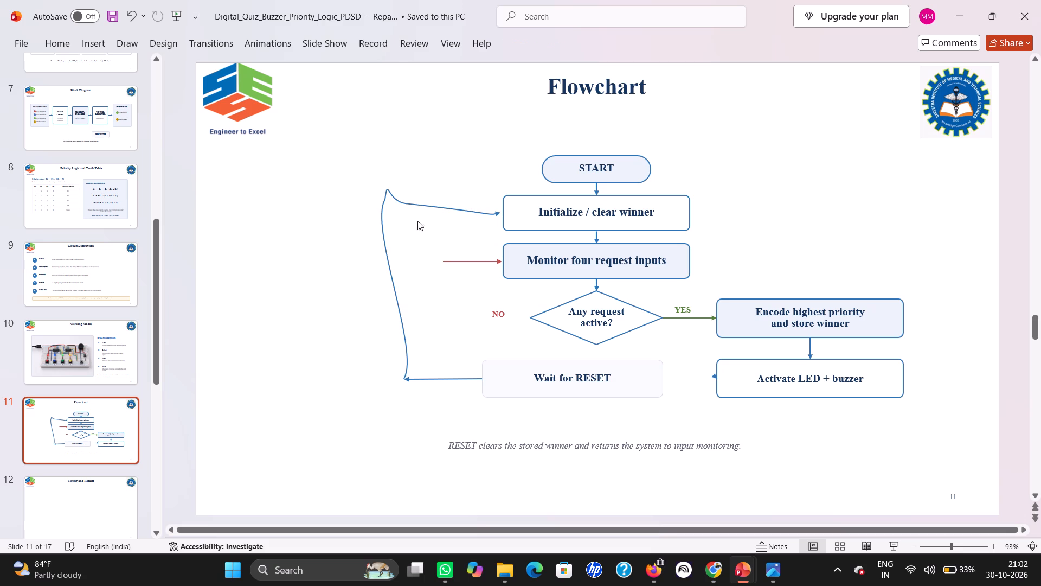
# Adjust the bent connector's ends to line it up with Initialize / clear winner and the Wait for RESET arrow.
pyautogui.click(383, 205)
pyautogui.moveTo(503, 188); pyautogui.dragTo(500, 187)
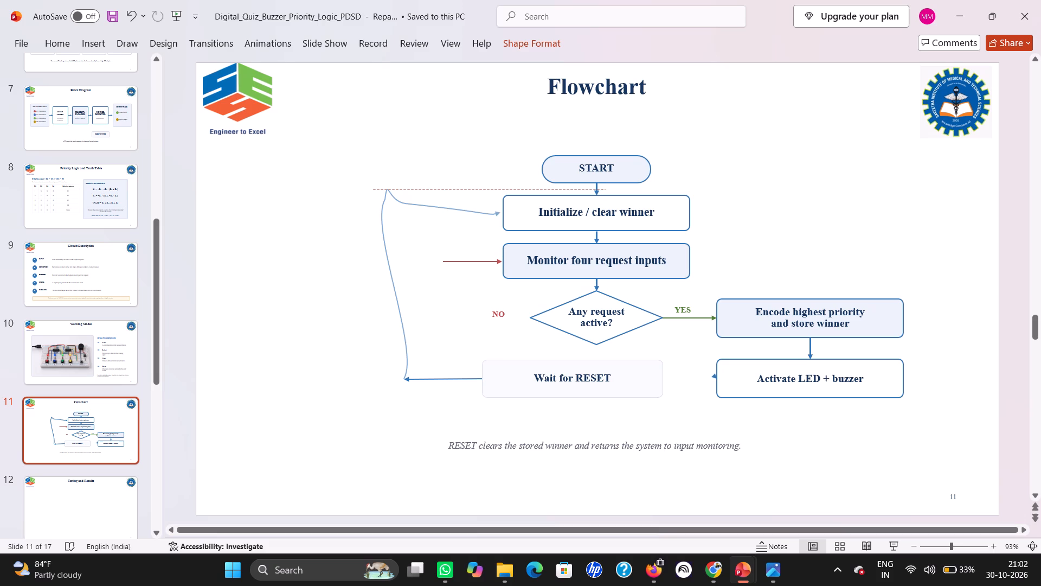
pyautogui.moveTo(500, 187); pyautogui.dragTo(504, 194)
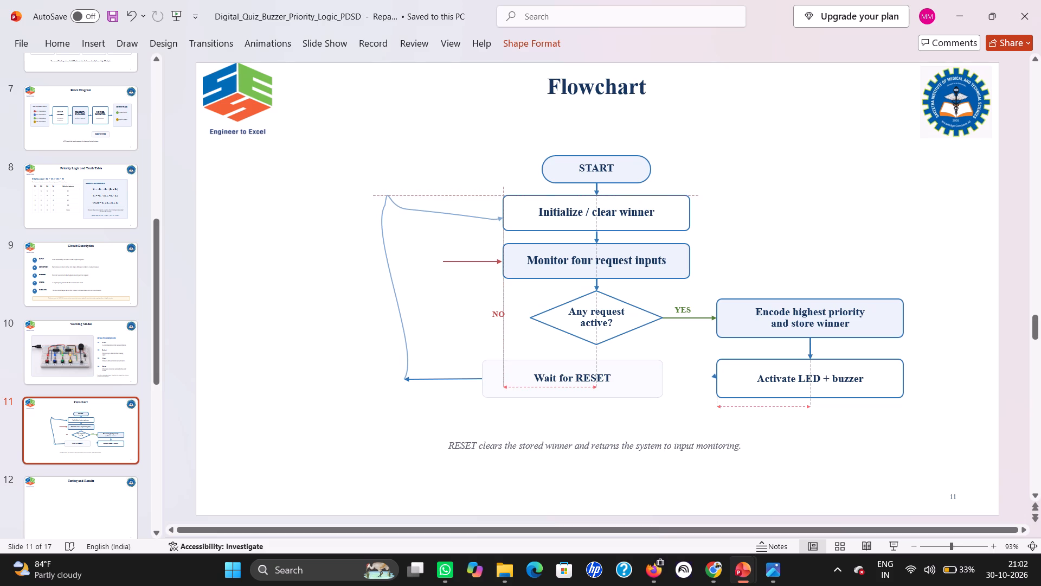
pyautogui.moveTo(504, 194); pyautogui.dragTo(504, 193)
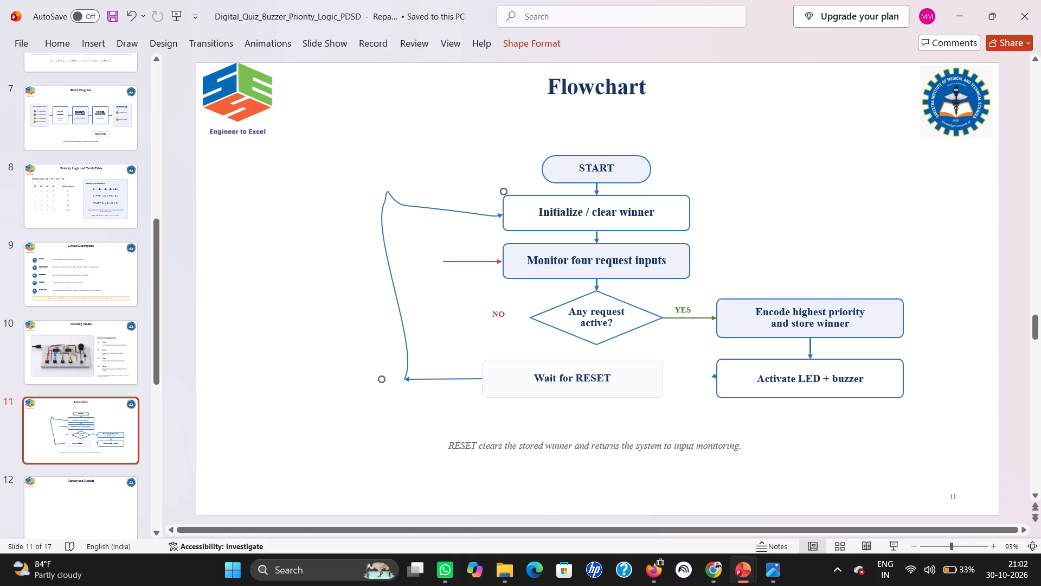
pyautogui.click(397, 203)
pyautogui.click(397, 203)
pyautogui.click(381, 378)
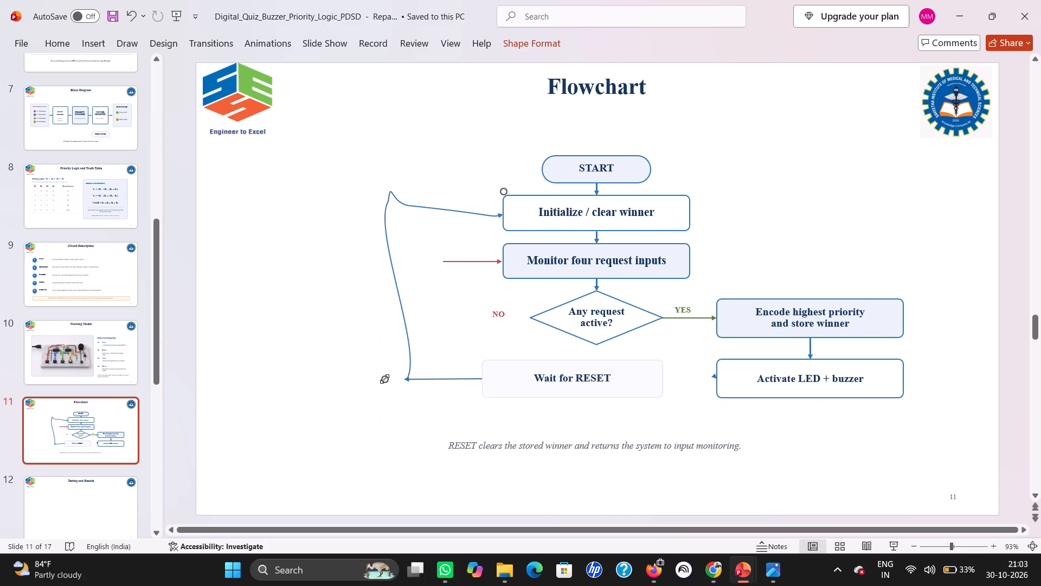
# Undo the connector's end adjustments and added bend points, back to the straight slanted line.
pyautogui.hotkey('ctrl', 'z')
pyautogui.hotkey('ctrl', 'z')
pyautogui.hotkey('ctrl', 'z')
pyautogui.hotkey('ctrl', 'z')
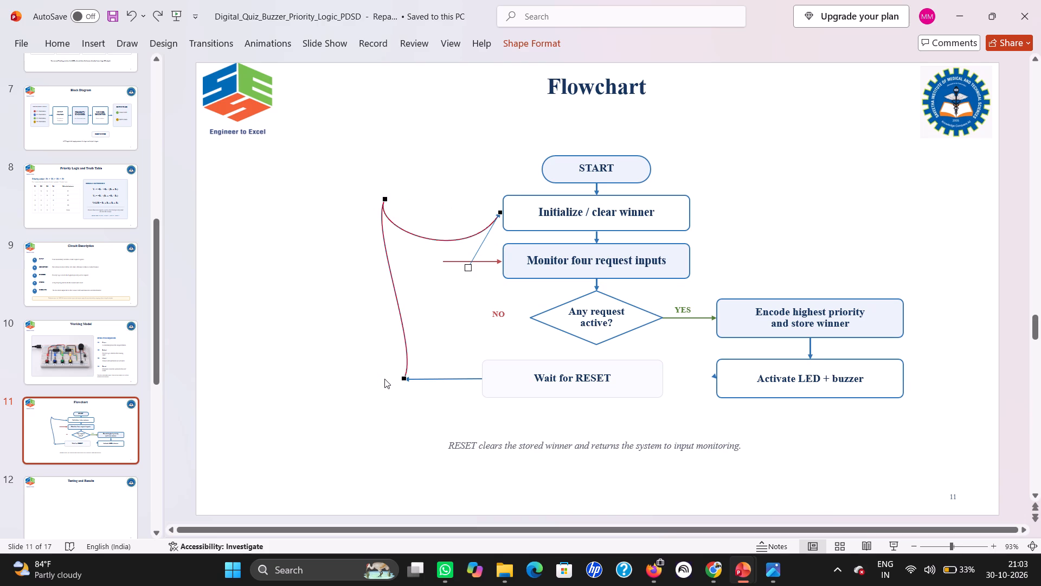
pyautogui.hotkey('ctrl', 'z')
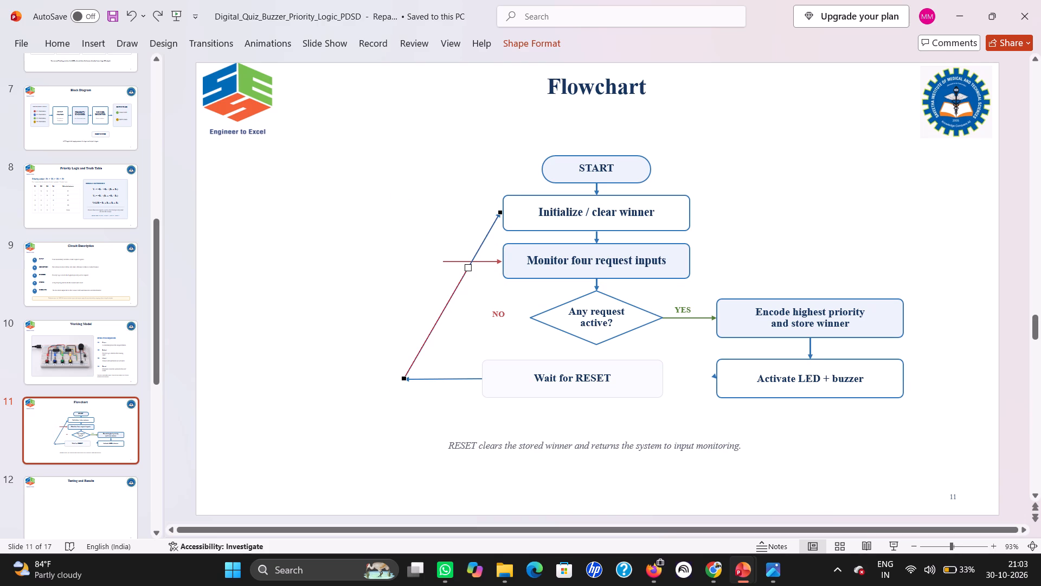
# Curve the slanted blue connector outward with the point handle at its Initialize / clear winner end, forming a loop from the Wait for RESET arrow.
pyautogui.moveTo(467, 269); pyautogui.dragTo(458, 265)
pyautogui.moveTo(458, 265); pyautogui.dragTo(377, 225)
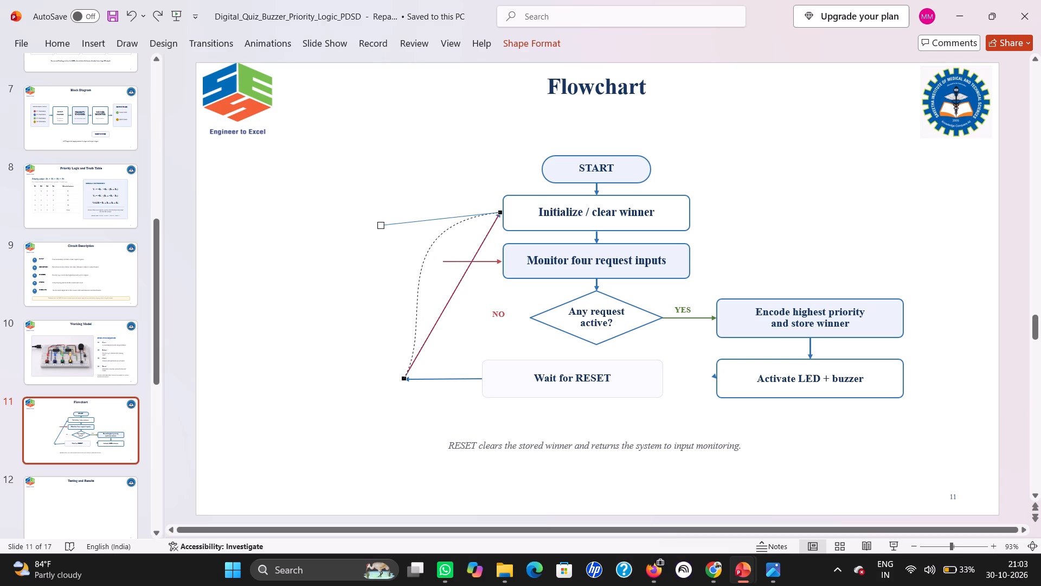
pyautogui.moveTo(377, 225); pyautogui.dragTo(305, 209)
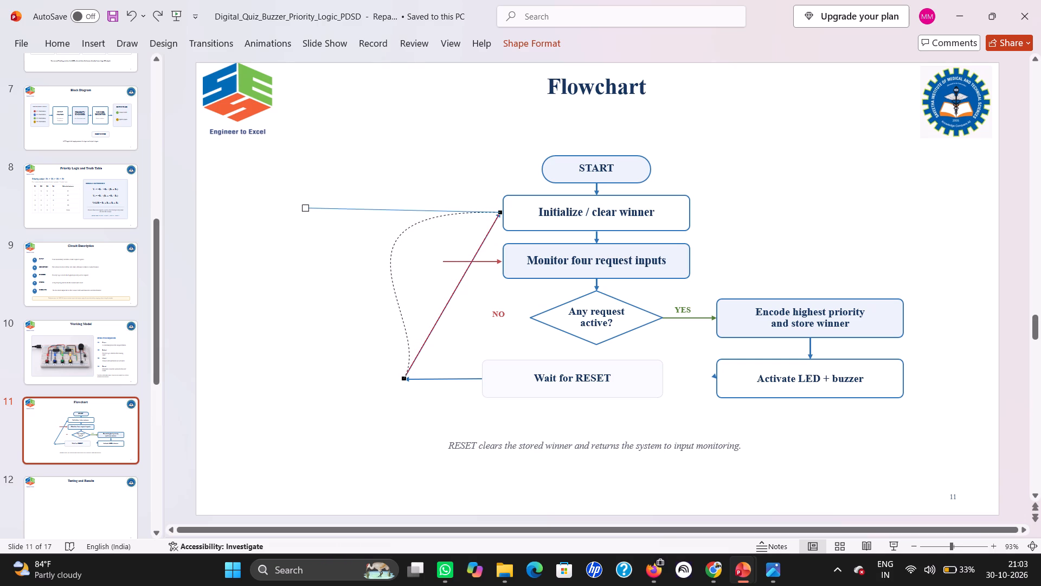
pyautogui.moveTo(305, 209); pyautogui.dragTo(213, 211)
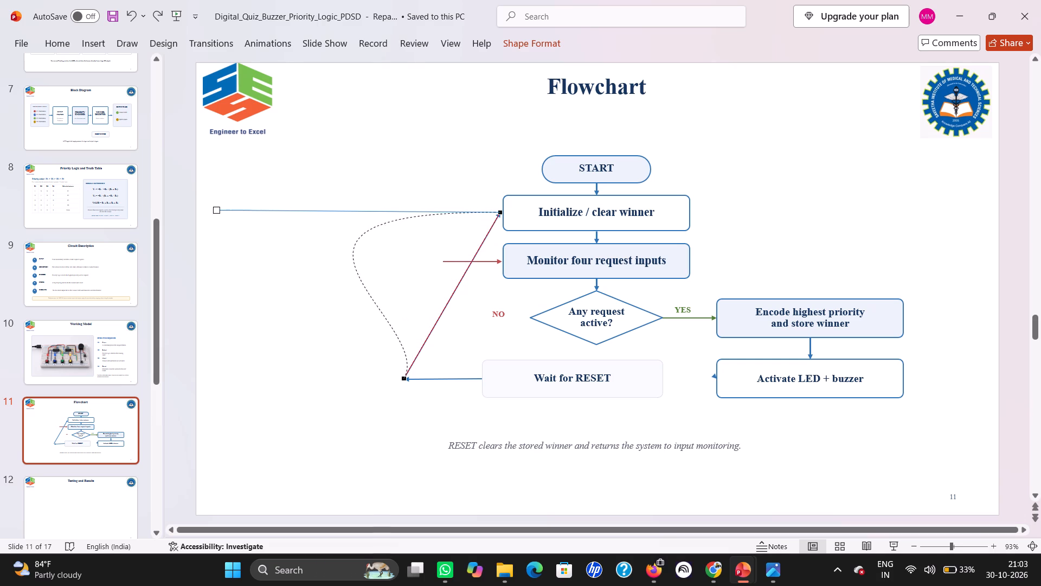
pyautogui.moveTo(213, 211); pyautogui.dragTo(286, 207)
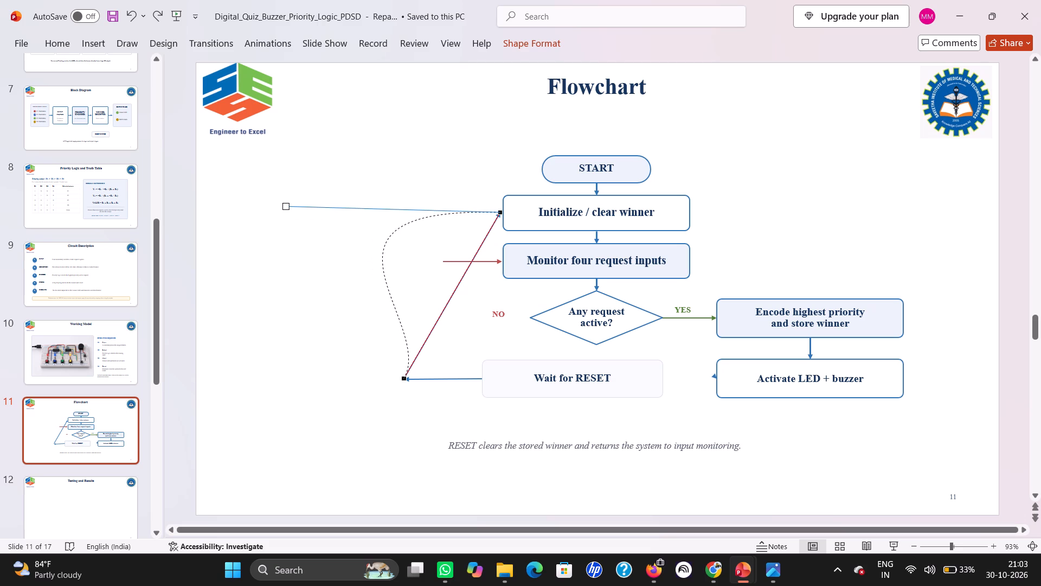
pyautogui.moveTo(286, 207); pyautogui.dragTo(286, 189)
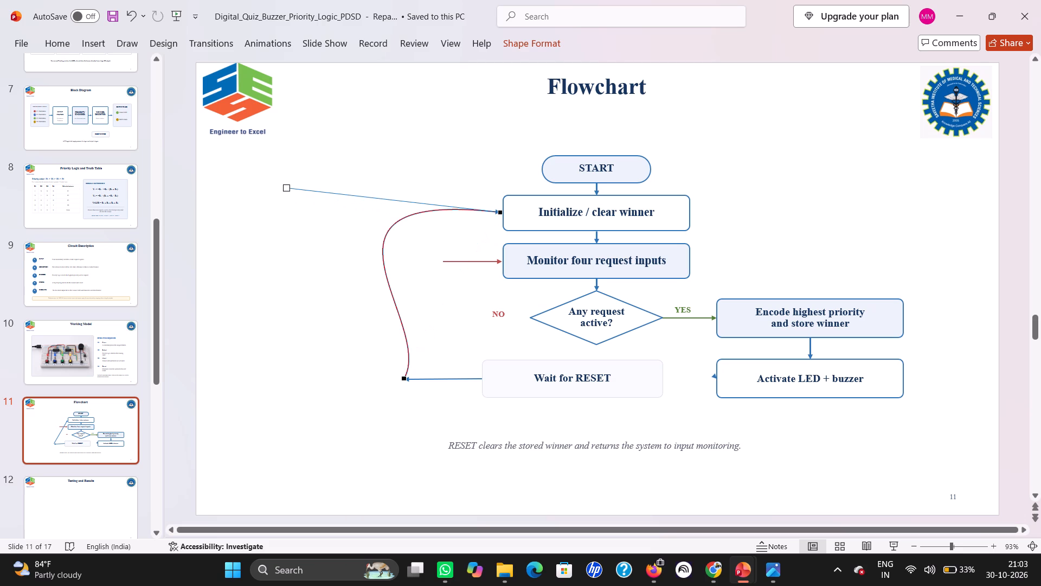
pyautogui.click(269, 285)
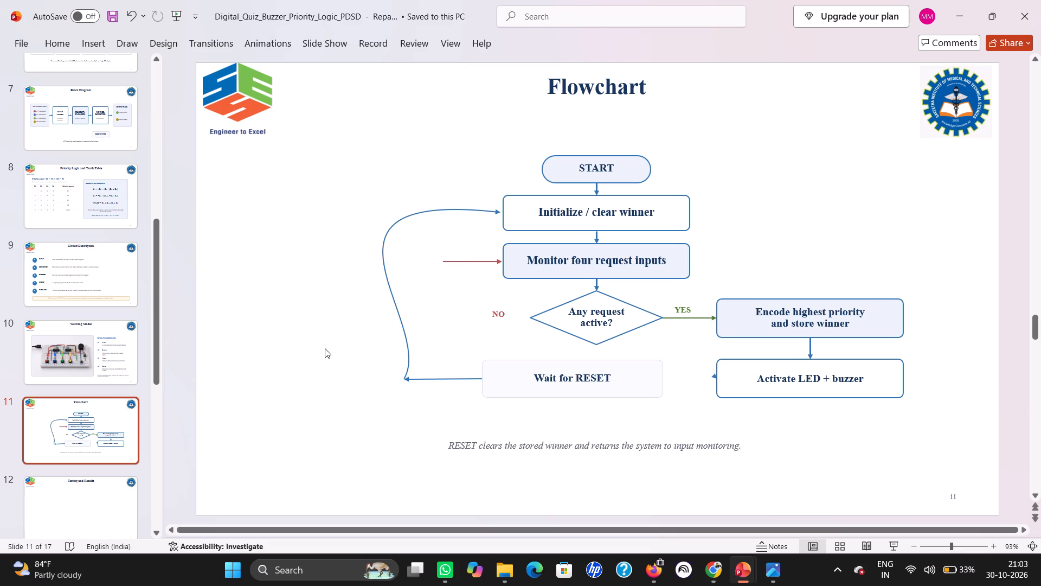
# Switch to the Digital_Quiz_Buzzer_Flowchart_Matching_PPT image to check the reference connector routing.
pyautogui.hotkey('alt', 'Tab')
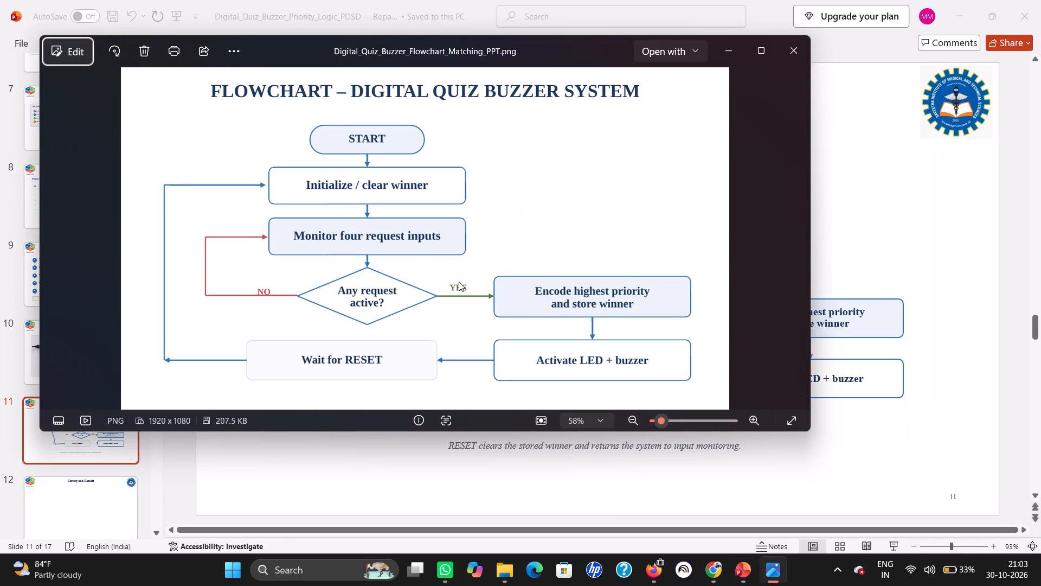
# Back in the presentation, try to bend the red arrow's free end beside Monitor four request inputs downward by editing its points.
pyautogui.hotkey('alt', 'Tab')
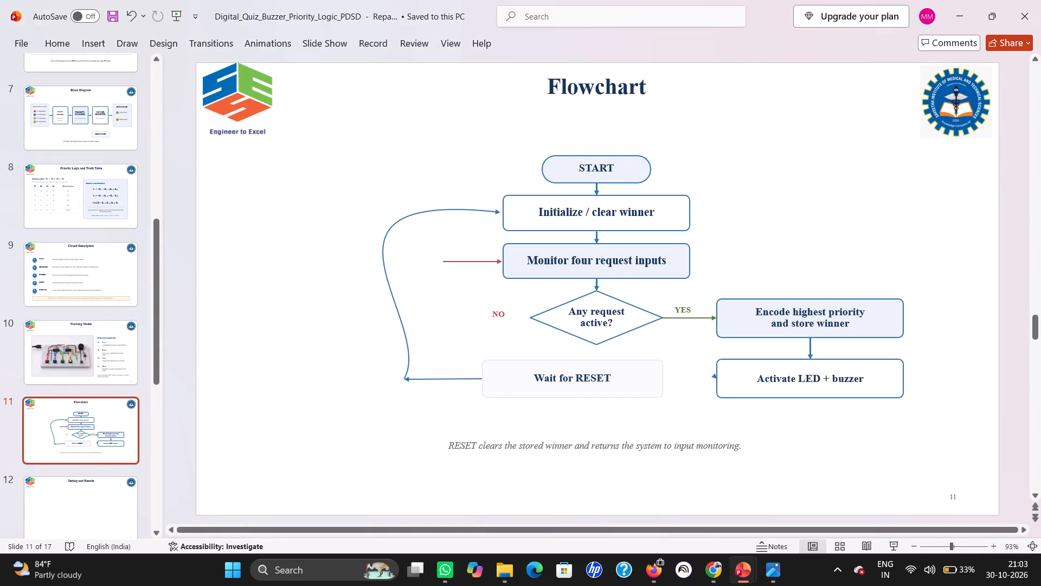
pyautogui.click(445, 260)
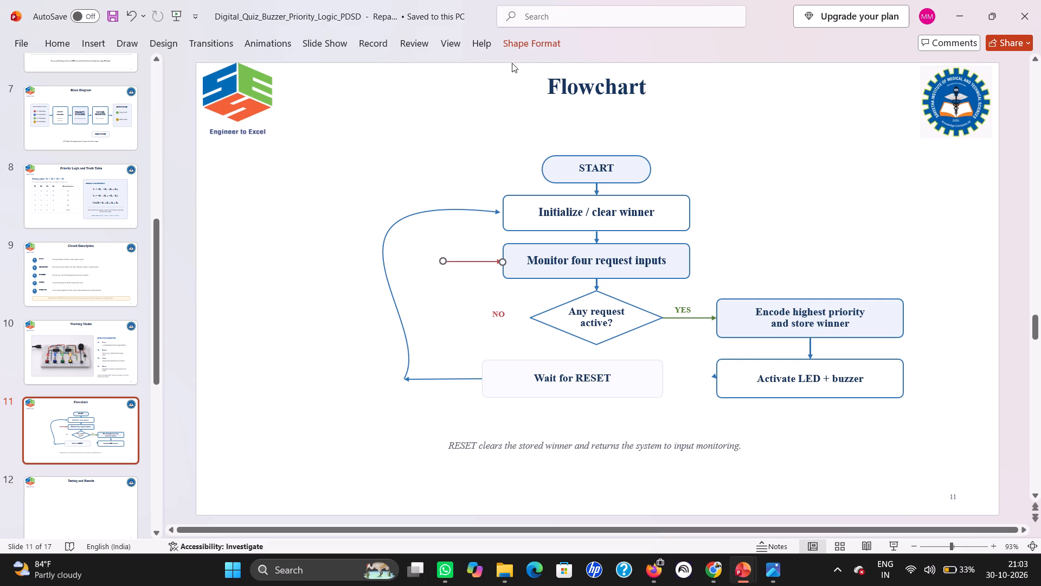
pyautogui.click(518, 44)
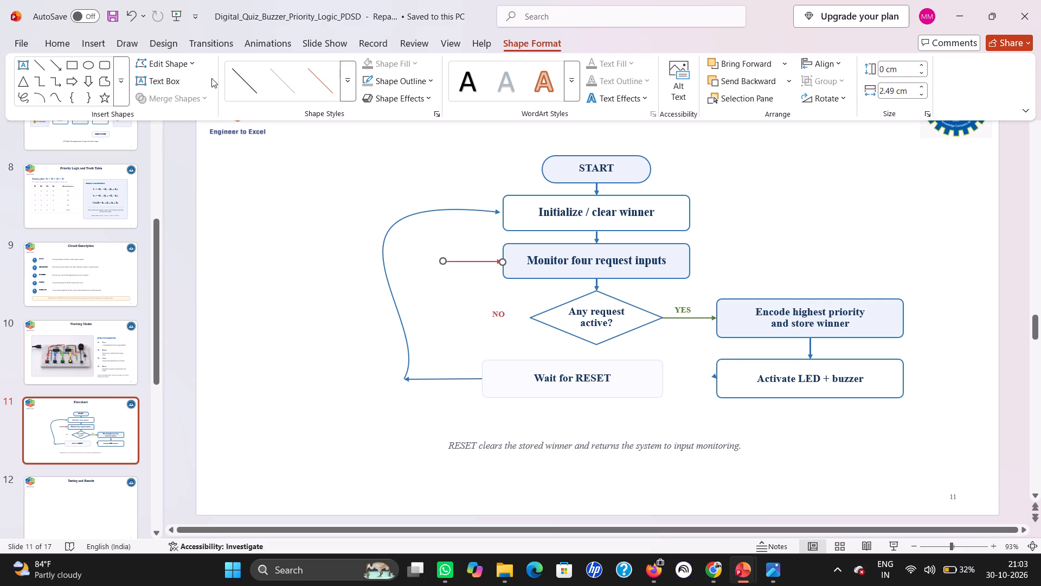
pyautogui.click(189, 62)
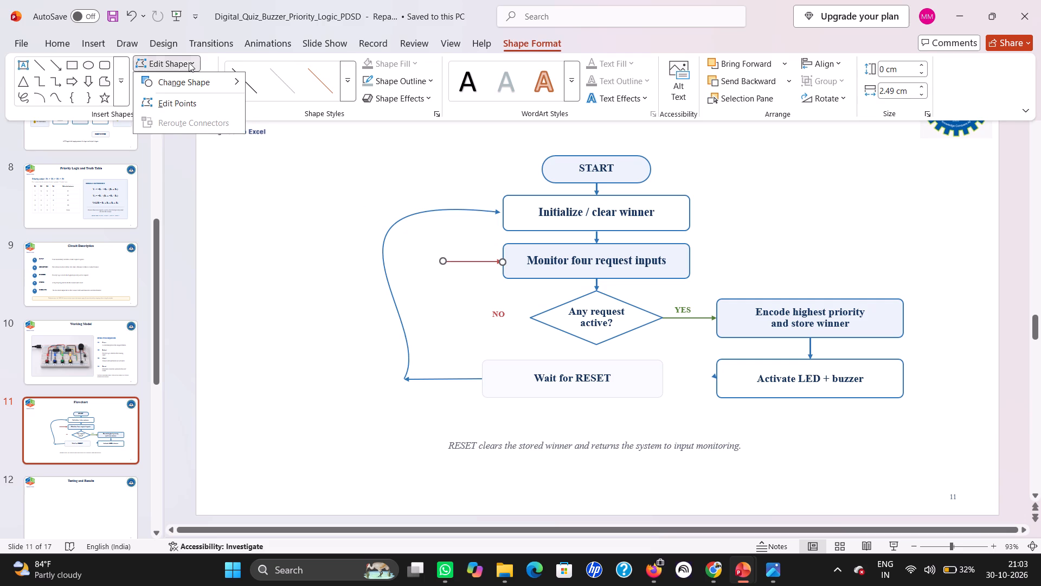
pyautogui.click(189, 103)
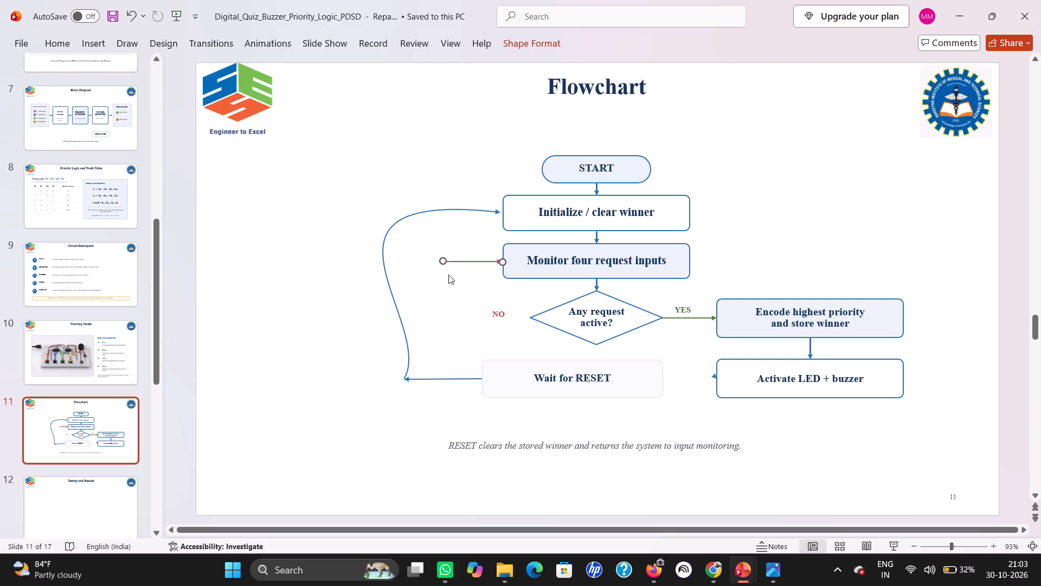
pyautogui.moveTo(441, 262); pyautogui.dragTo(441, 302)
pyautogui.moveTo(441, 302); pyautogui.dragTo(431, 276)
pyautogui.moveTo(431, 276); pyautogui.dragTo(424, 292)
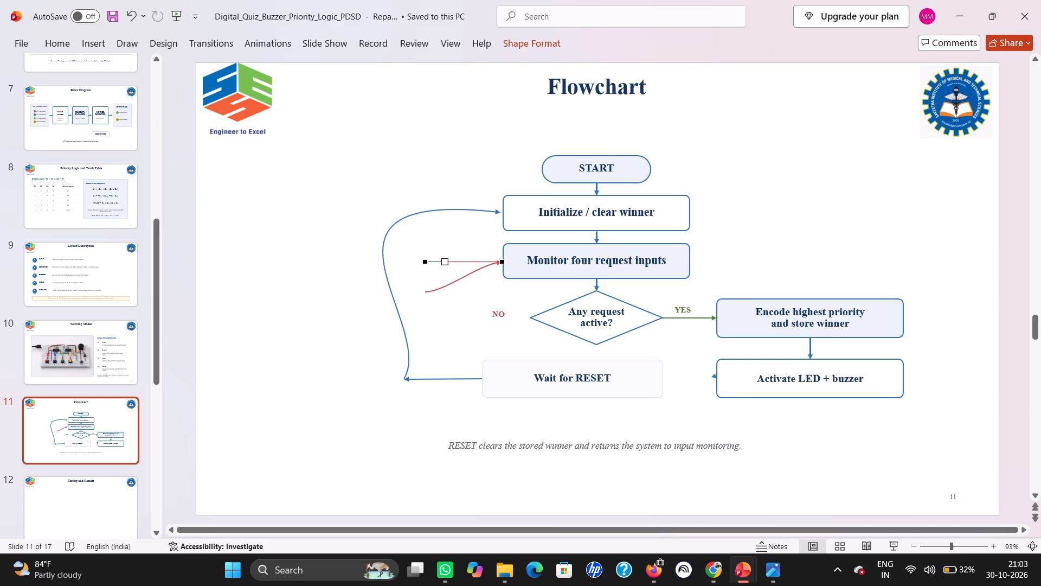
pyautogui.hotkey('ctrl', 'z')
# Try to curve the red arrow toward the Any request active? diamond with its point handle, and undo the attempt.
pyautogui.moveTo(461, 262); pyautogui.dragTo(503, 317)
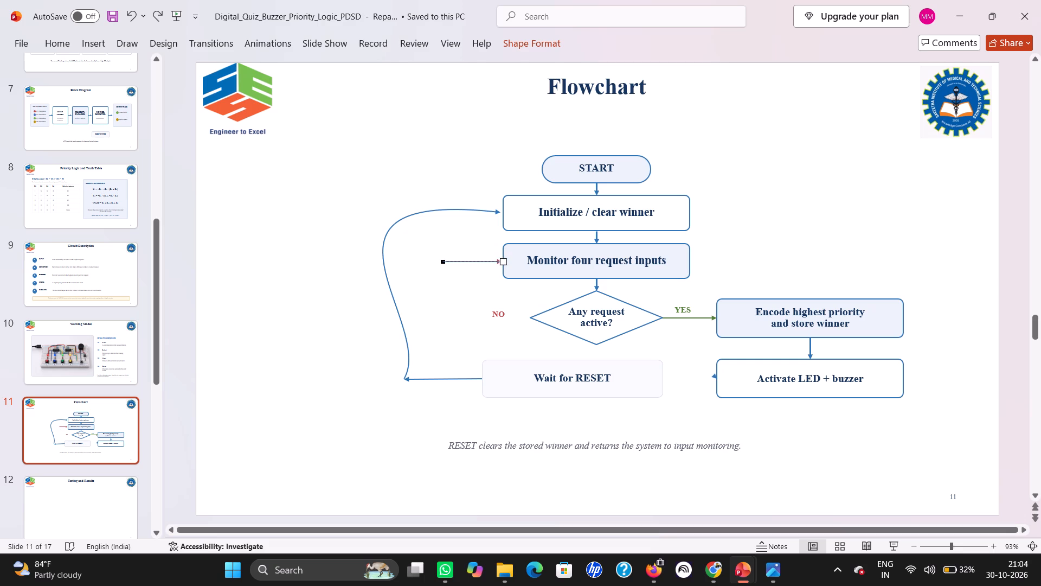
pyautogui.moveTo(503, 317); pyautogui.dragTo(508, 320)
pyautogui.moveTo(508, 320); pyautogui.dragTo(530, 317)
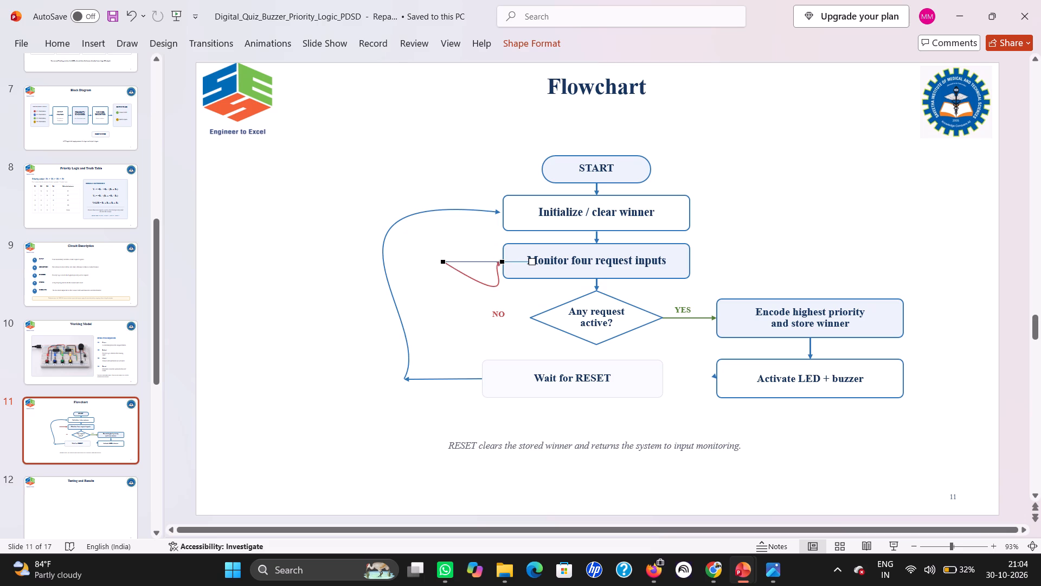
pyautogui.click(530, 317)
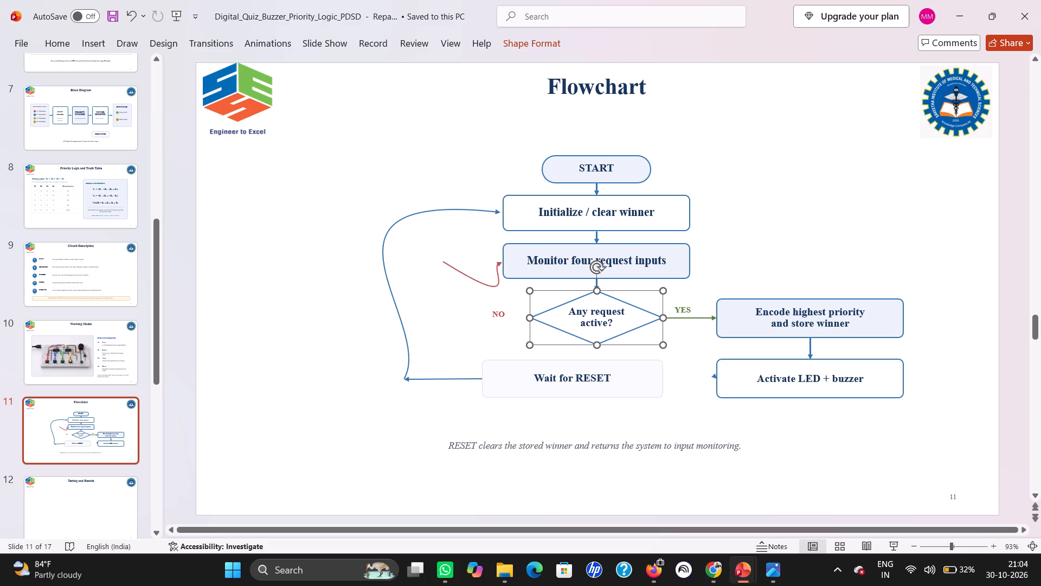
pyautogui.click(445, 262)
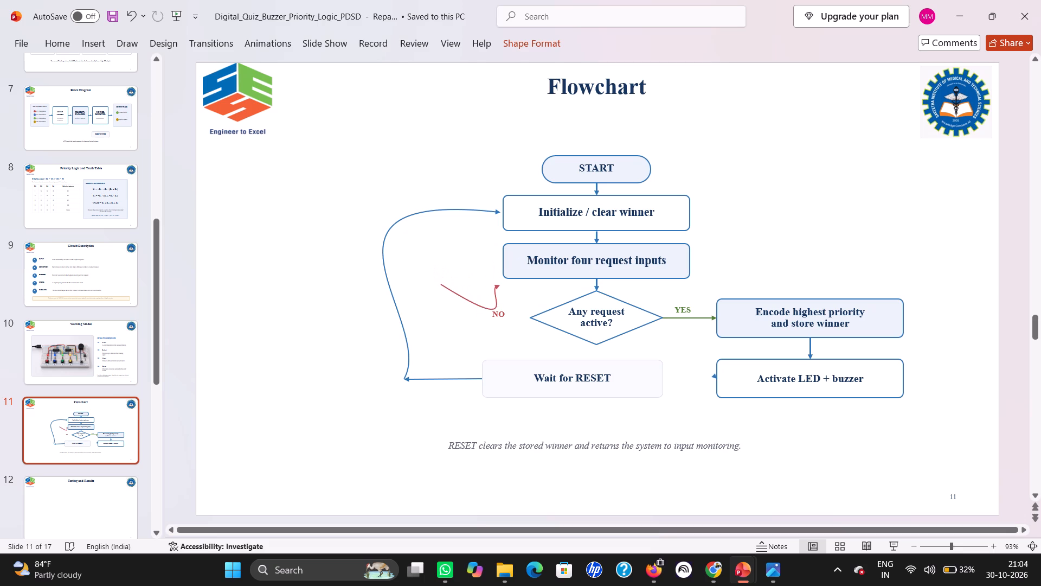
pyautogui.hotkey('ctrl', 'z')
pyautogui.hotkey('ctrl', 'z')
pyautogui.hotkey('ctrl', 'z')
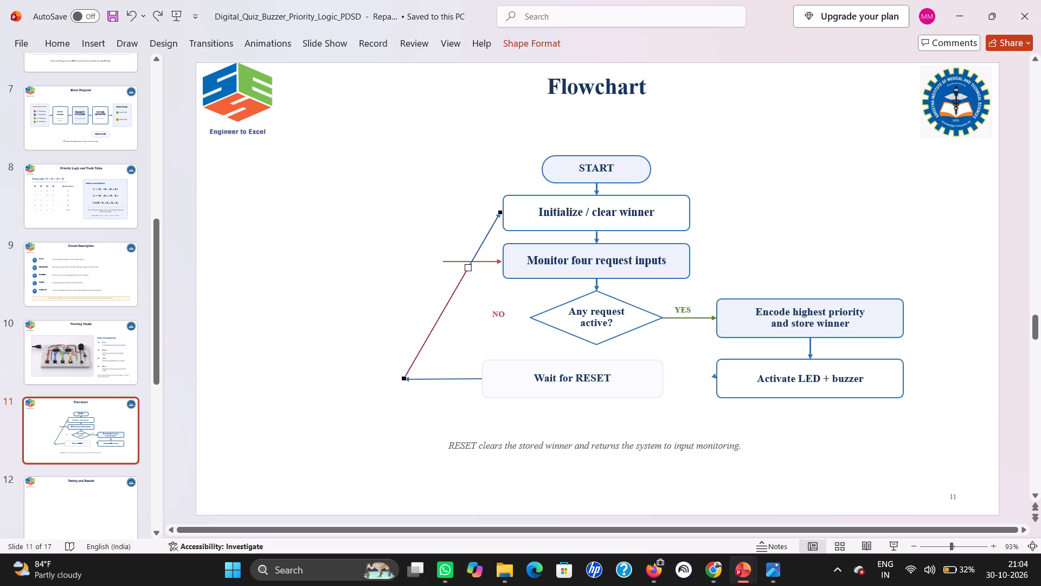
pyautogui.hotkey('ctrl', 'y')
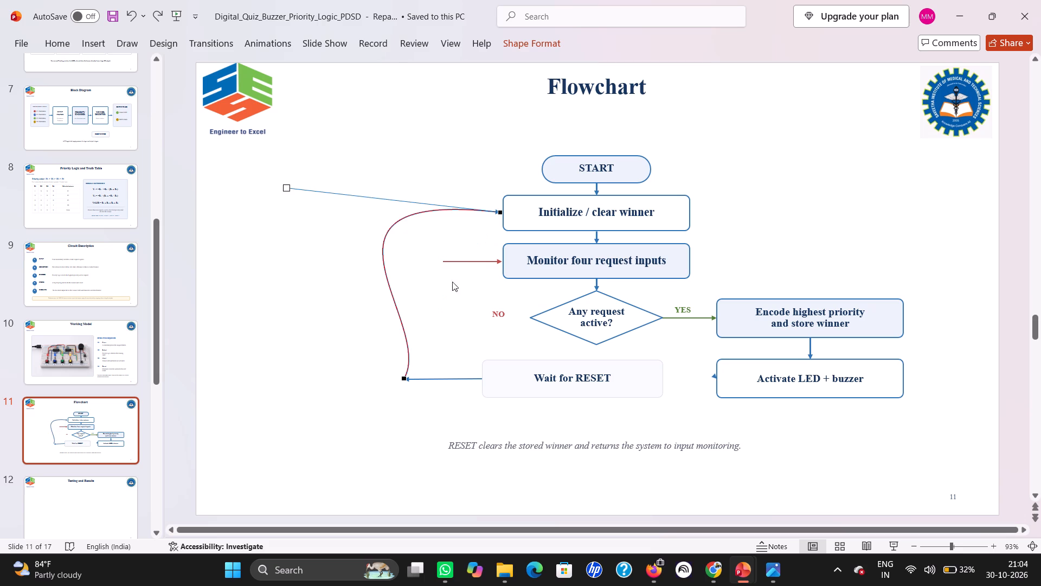
# Draw a straight arrow about 3.3 cm long from the Any request active? diamond's NO-side corner outward past the NO label.
pyautogui.click(449, 314)
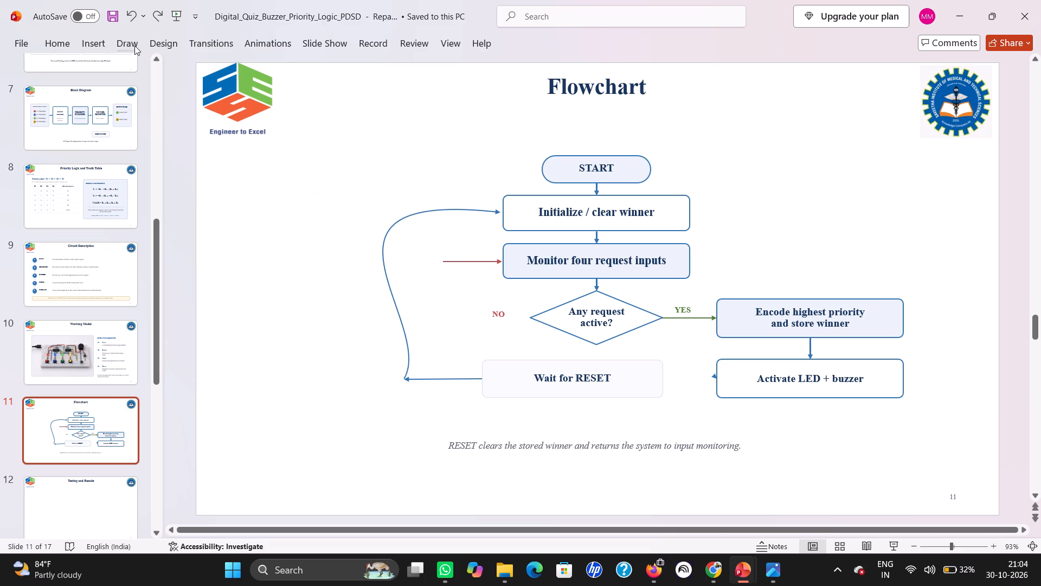
pyautogui.click(91, 44)
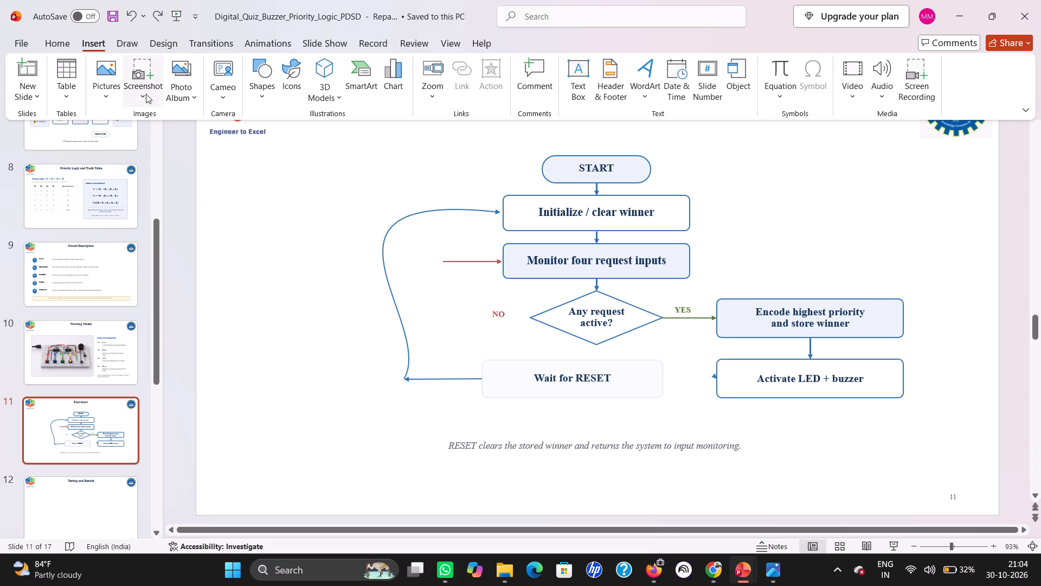
pyautogui.click(252, 96)
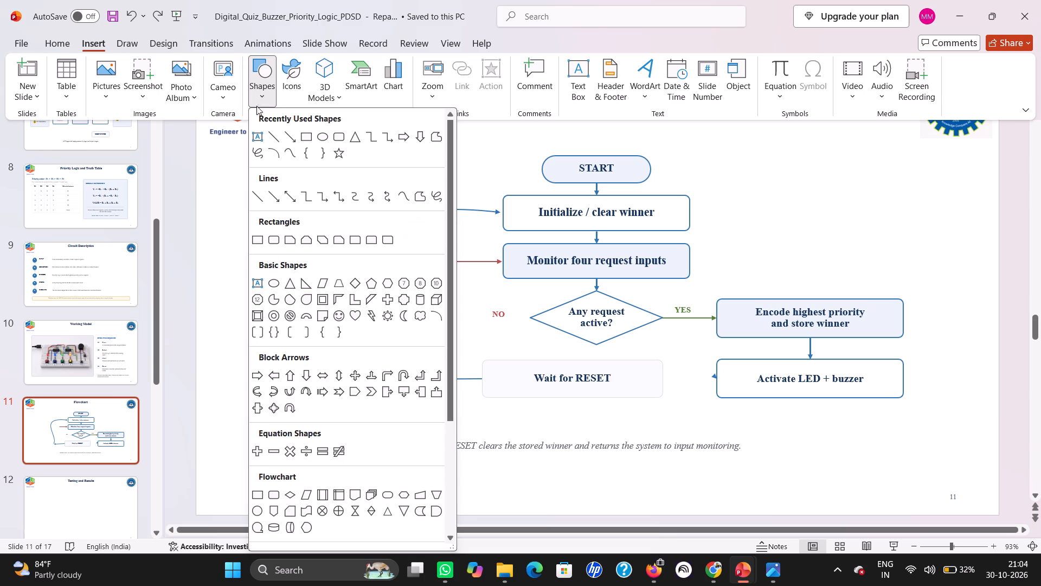
pyautogui.click(287, 130)
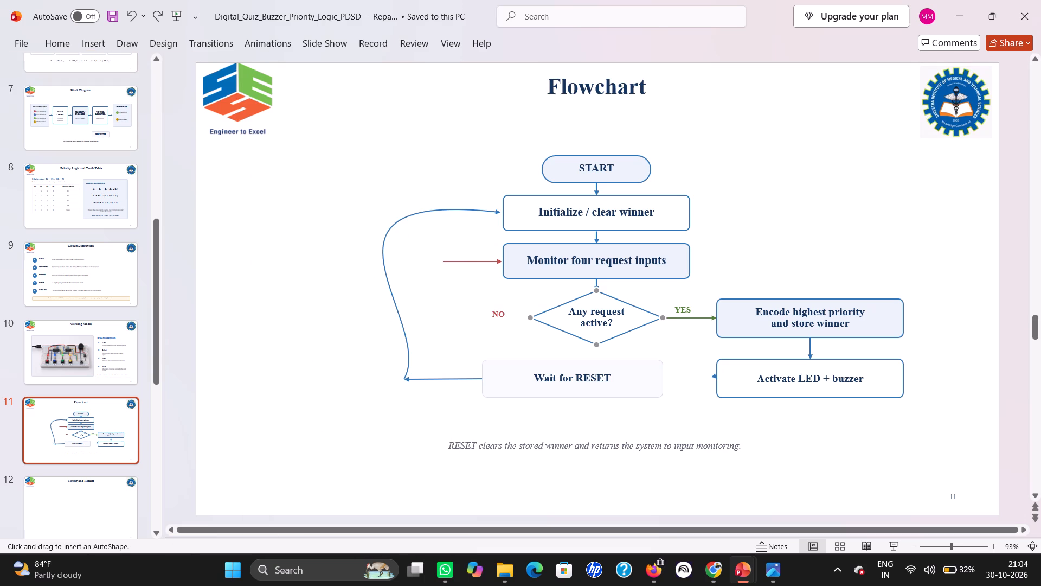
pyautogui.moveTo(528, 317); pyautogui.dragTo(489, 318)
pyautogui.moveTo(489, 318); pyautogui.dragTo(449, 315)
pyautogui.moveTo(449, 315); pyautogui.dragTo(445, 316)
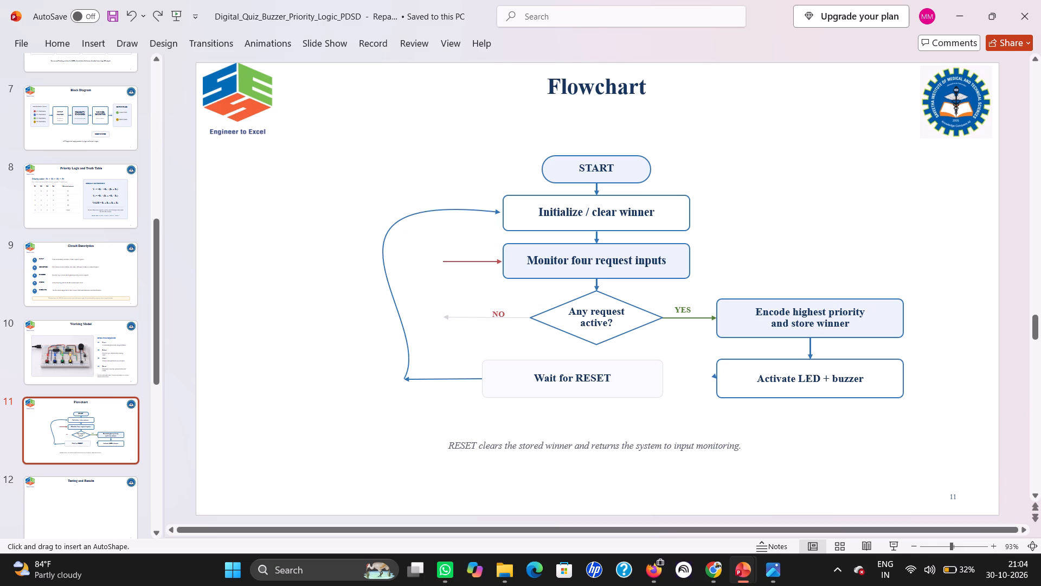
pyautogui.moveTo(445, 316); pyautogui.dragTo(457, 315)
pyautogui.moveTo(457, 315); pyautogui.dragTo(452, 319)
pyautogui.moveTo(452, 319); pyautogui.dragTo(452, 317)
pyautogui.moveTo(452, 317); pyautogui.dragTo(452, 319)
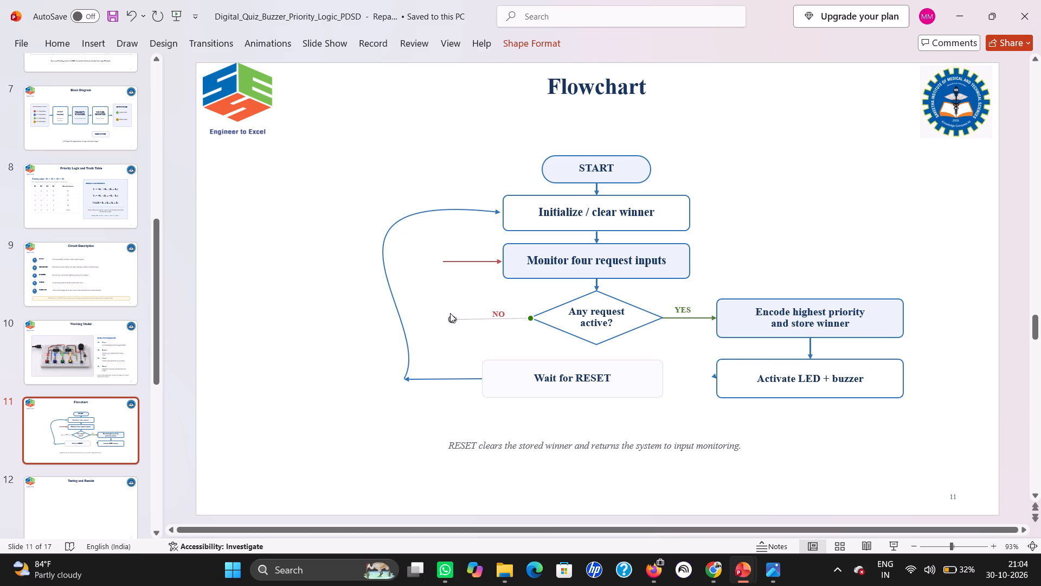
pyautogui.click(445, 298)
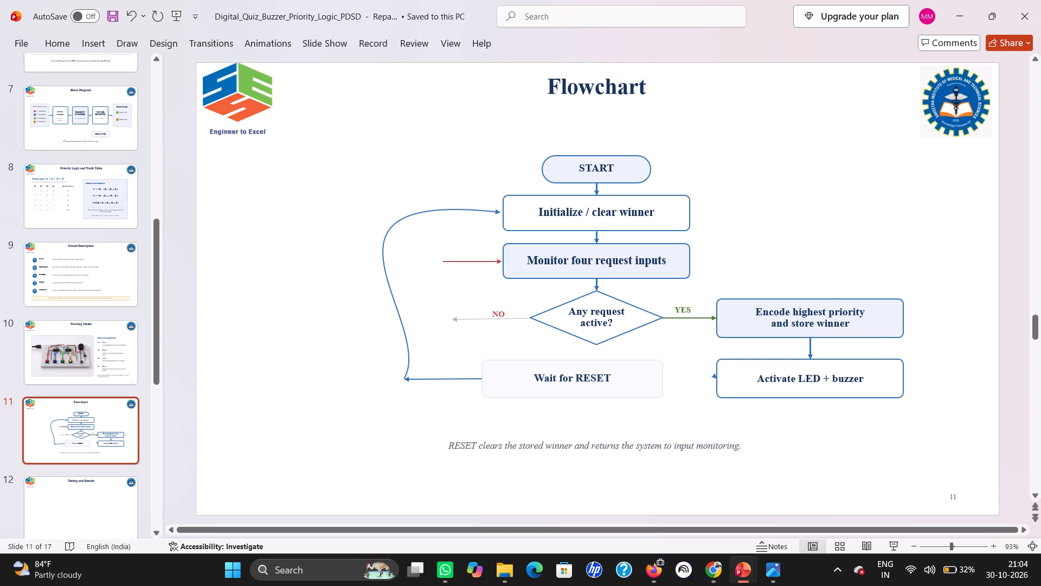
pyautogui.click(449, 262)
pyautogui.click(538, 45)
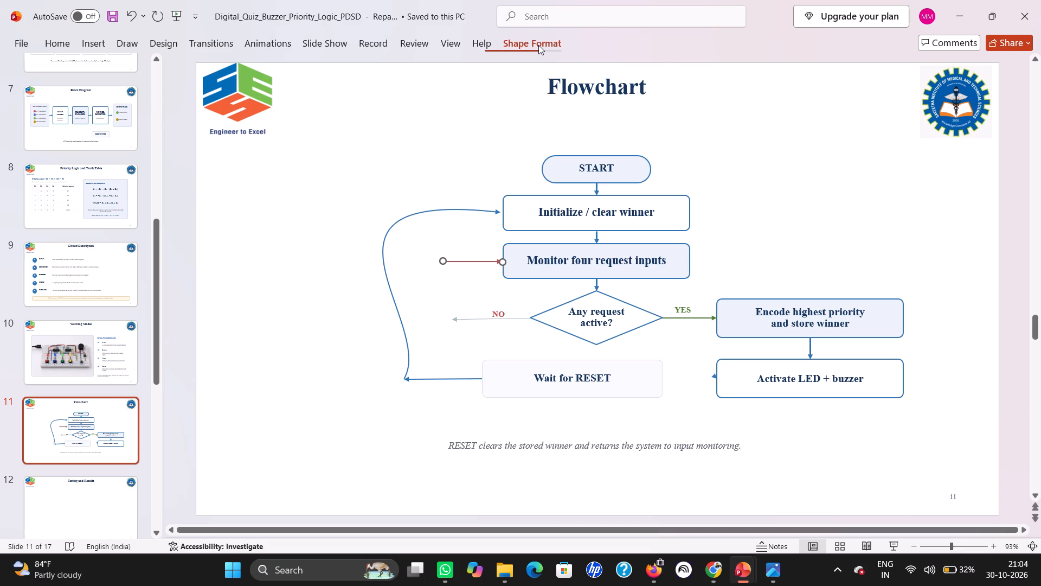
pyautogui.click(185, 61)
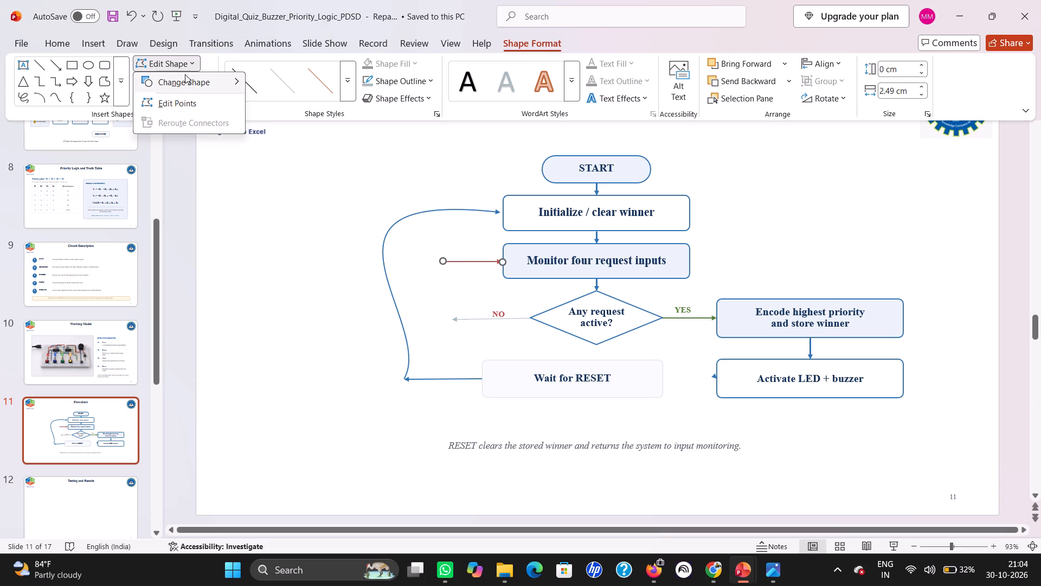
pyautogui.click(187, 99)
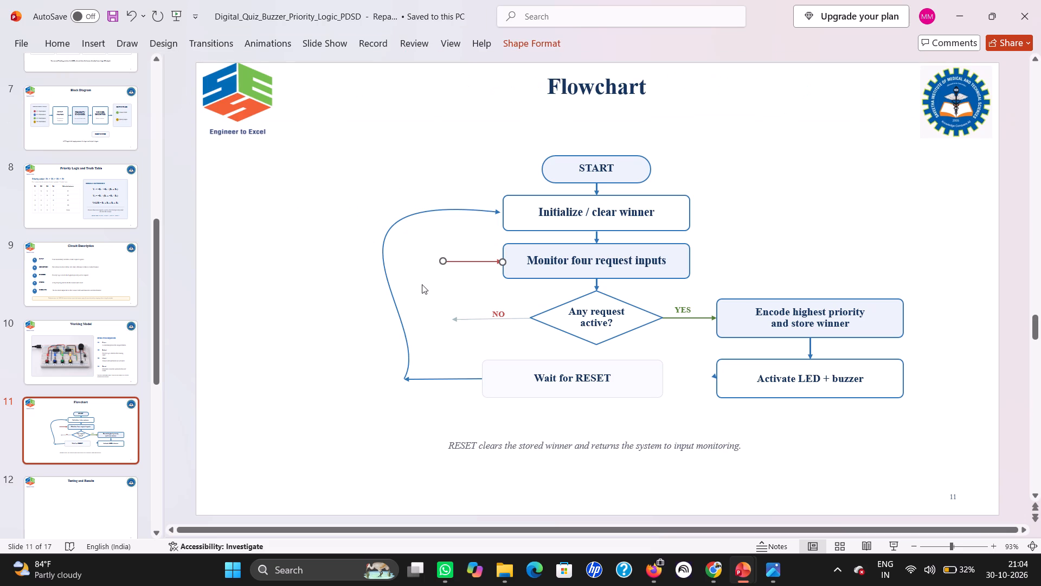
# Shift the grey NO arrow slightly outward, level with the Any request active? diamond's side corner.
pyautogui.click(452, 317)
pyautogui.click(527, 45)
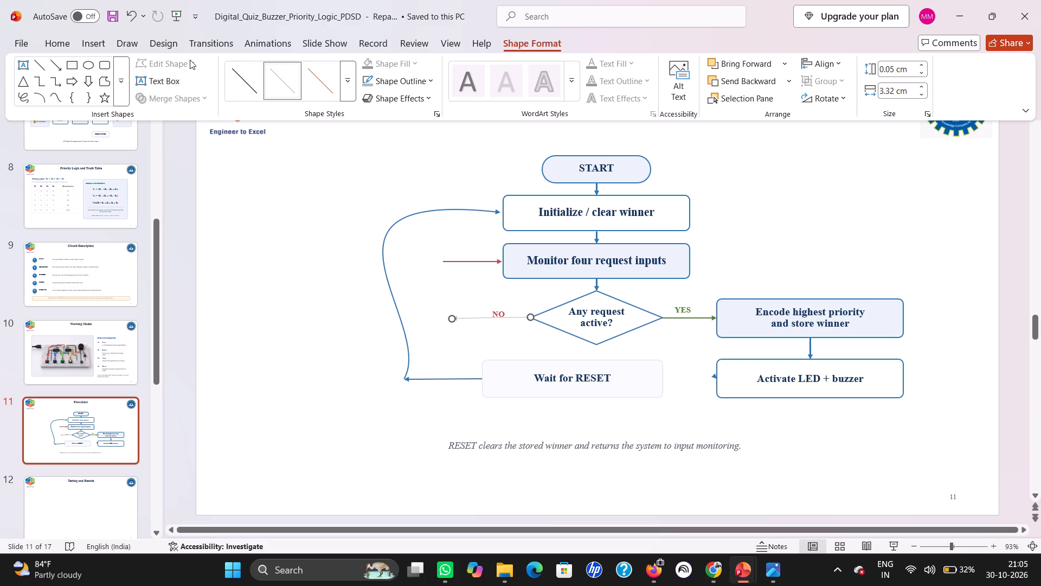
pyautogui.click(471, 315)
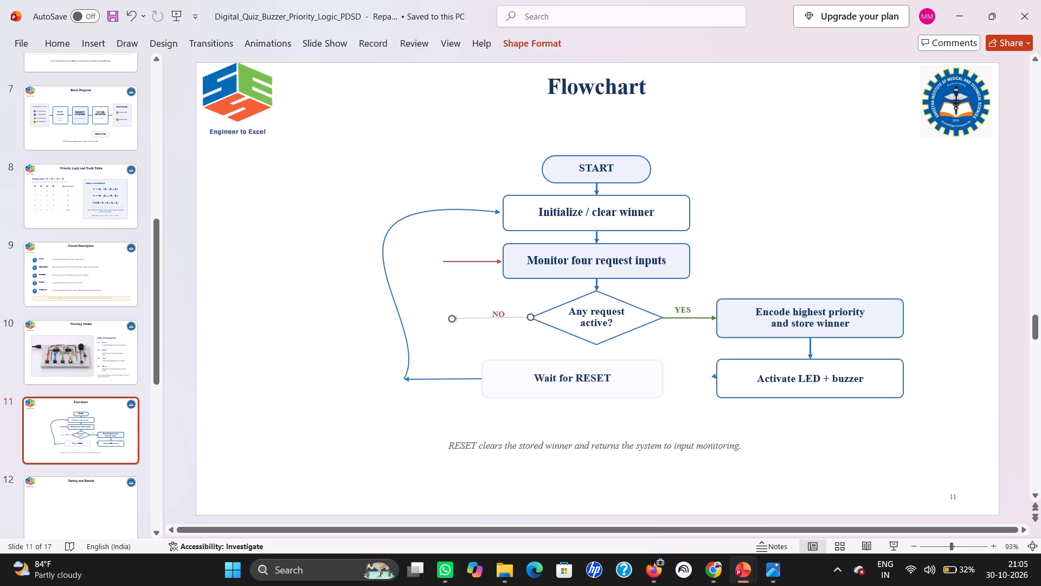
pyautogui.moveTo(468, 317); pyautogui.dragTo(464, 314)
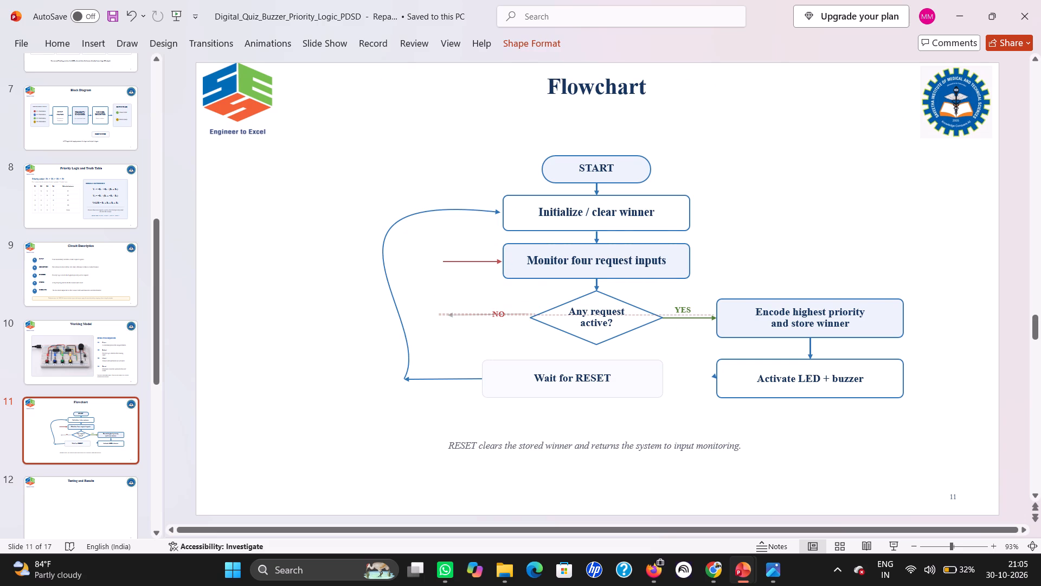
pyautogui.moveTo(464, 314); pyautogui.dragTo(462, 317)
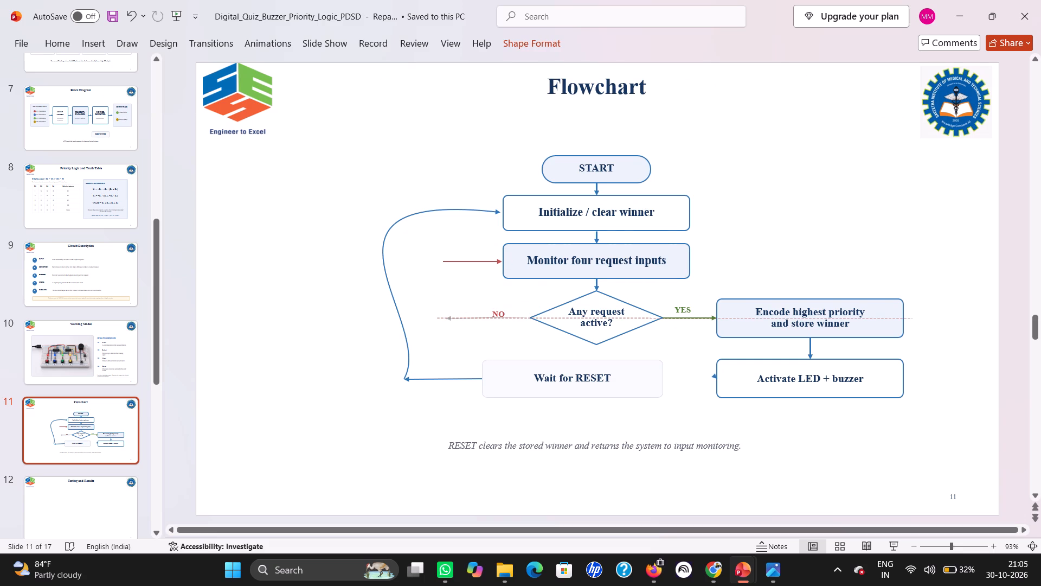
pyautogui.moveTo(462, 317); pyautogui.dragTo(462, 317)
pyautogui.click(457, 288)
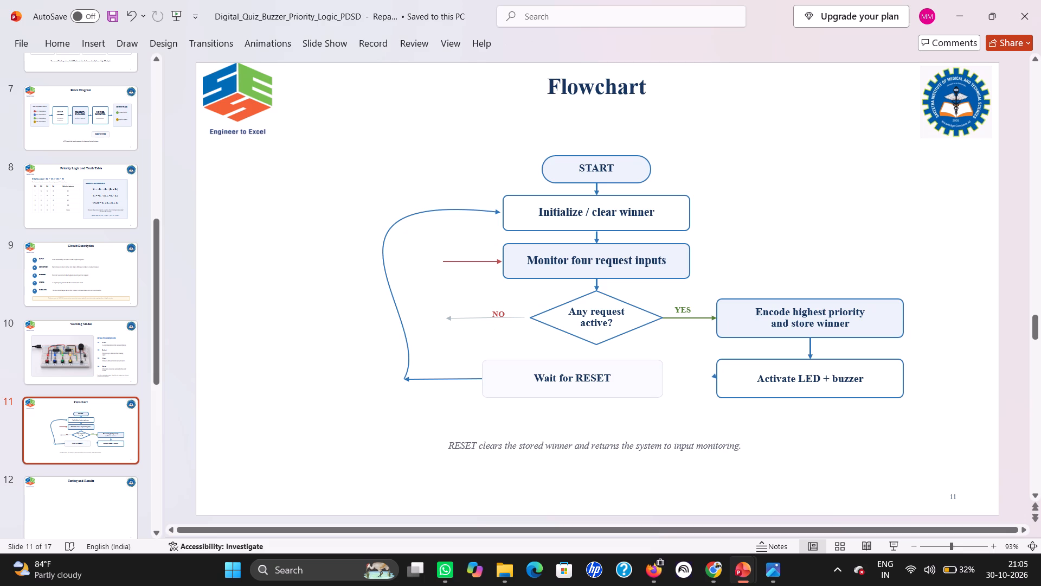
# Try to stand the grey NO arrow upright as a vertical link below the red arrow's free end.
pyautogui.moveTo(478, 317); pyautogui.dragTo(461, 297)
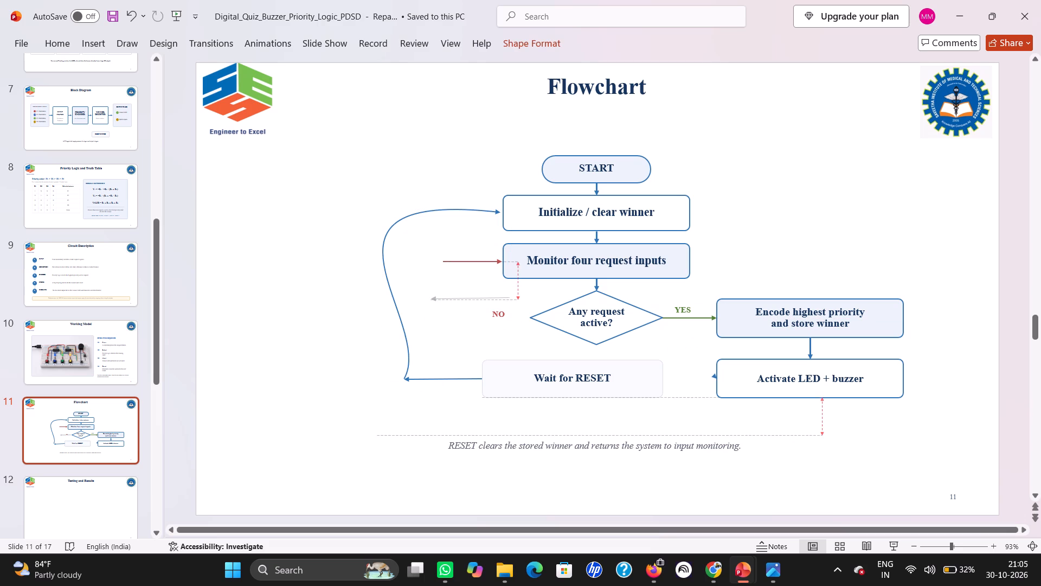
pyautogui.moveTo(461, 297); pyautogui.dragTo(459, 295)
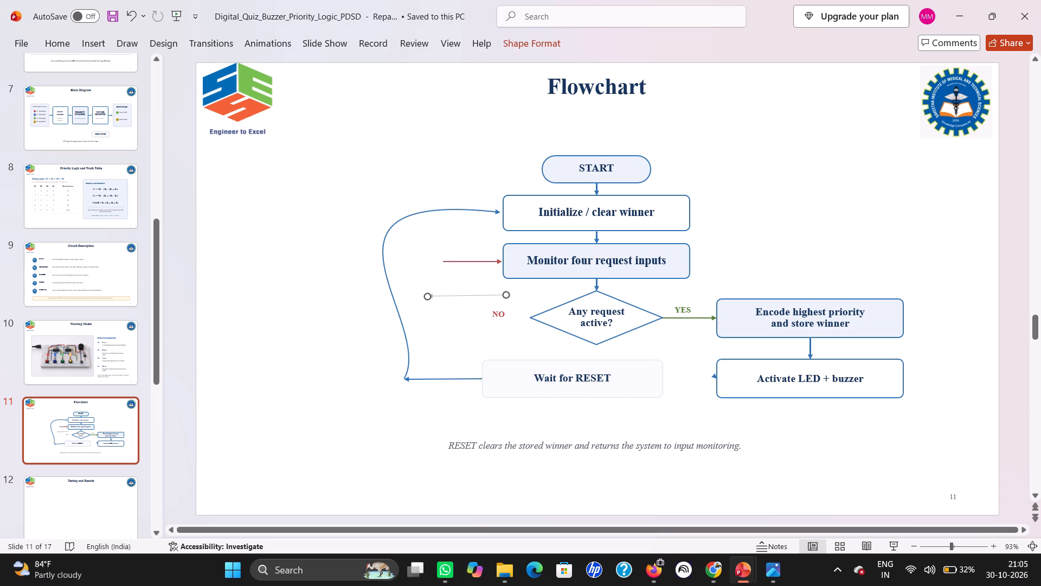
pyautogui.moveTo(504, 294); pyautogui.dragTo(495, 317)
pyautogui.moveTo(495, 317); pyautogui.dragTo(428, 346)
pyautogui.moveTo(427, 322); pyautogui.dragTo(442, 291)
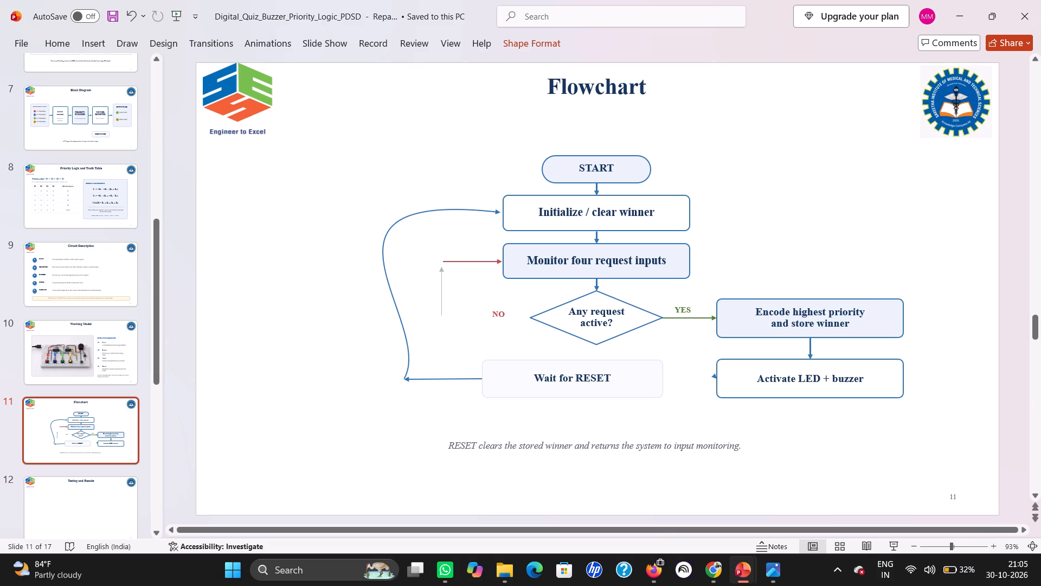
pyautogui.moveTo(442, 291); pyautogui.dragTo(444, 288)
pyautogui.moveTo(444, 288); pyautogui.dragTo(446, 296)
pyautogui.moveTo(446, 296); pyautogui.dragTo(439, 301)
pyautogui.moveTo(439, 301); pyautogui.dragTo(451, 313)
# Lay the grey arrow nearly horizontal again, running from the Any request active? diamond's NO-side corner outward beneath the NO label.
pyautogui.moveTo(453, 336); pyautogui.dragTo(504, 300)
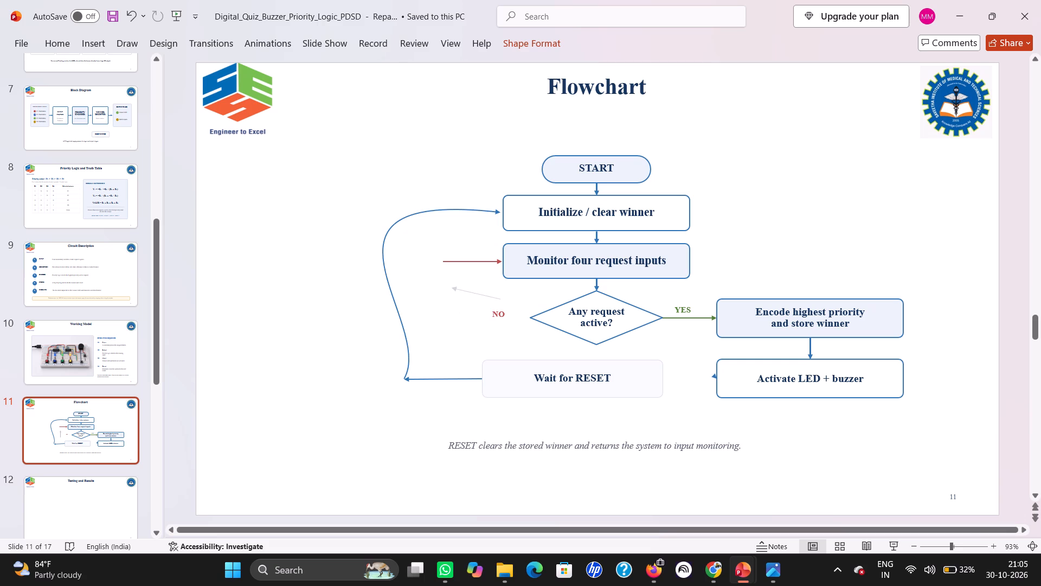
pyautogui.moveTo(504, 300); pyautogui.dragTo(505, 300)
pyautogui.moveTo(487, 294); pyautogui.dragTo(492, 319)
pyautogui.moveTo(511, 326); pyautogui.dragTo(516, 317)
pyautogui.moveTo(516, 317); pyautogui.dragTo(530, 318)
pyautogui.moveTo(487, 314); pyautogui.dragTo(487, 319)
pyautogui.click(456, 320)
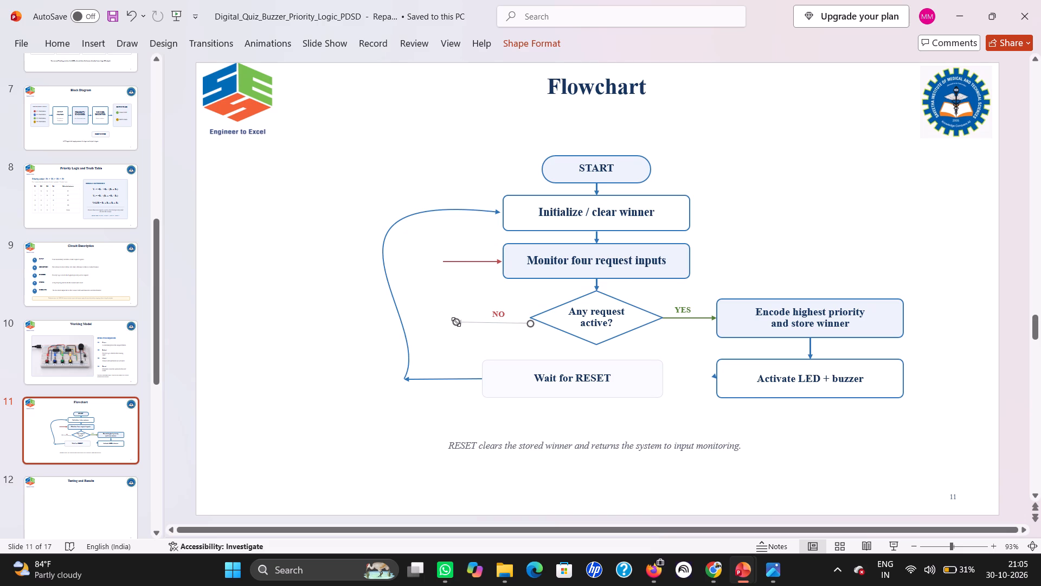
pyautogui.moveTo(489, 321); pyautogui.dragTo(489, 319)
pyautogui.moveTo(489, 319); pyautogui.dragTo(489, 316)
# Move the red arrow's free end down to the grey NO arrow's tip, keeping its head on Monitor four request inputs.
pyautogui.click(471, 261)
pyautogui.click(471, 261)
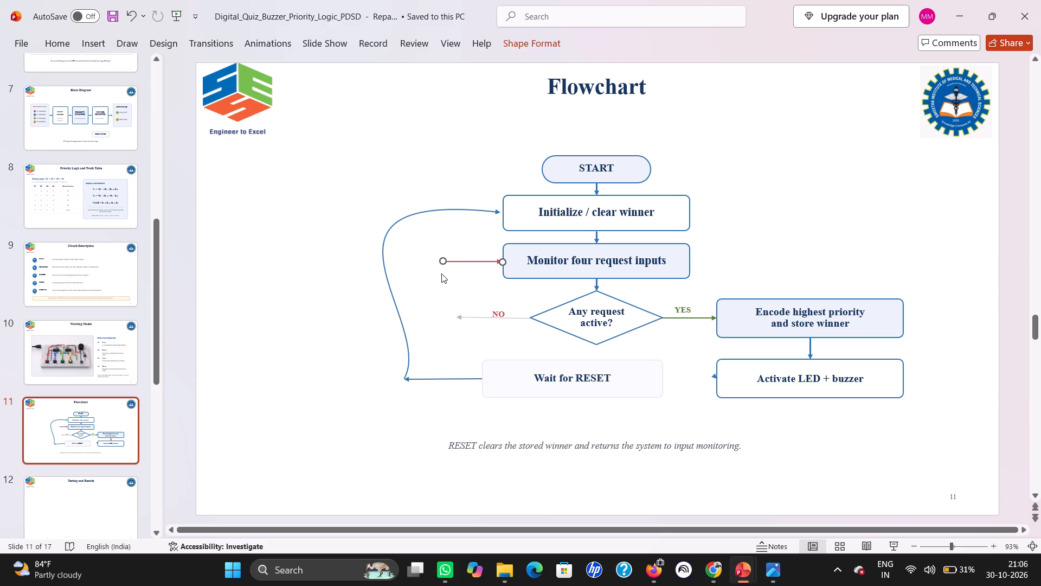
pyautogui.click(443, 273)
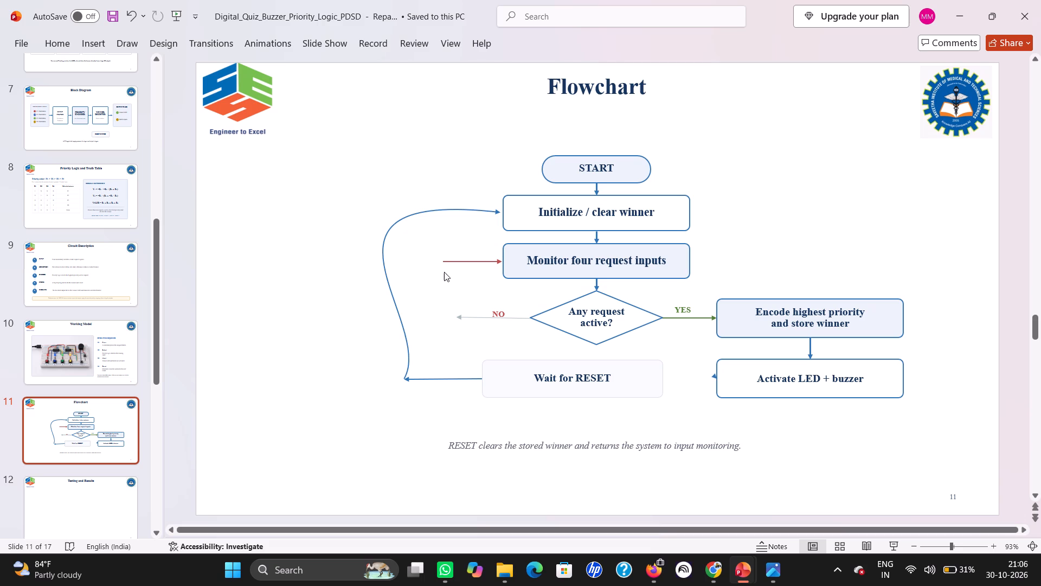
pyautogui.click(448, 263)
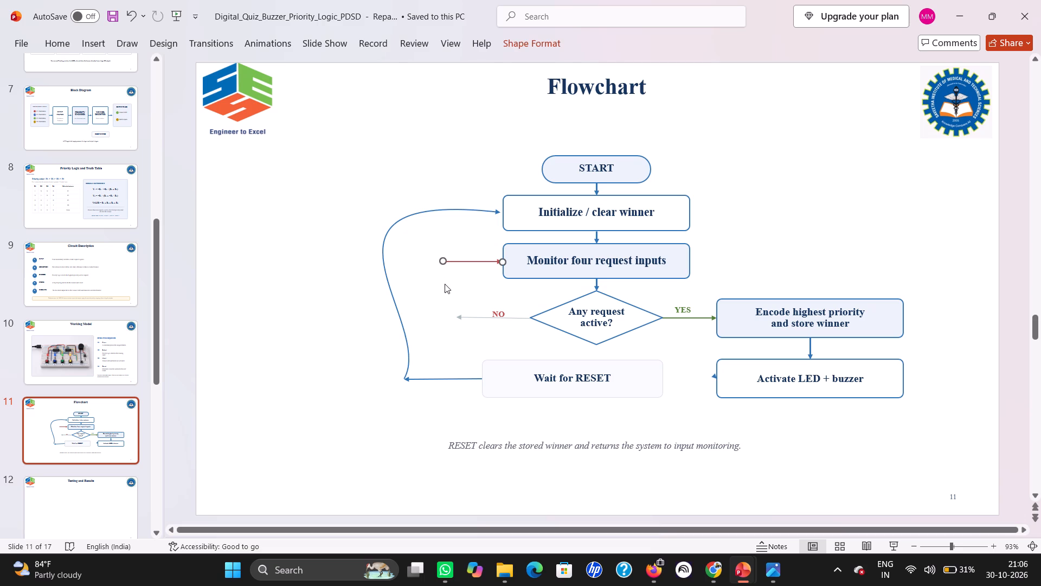
pyautogui.moveTo(445, 263); pyautogui.dragTo(449, 292)
pyautogui.moveTo(449, 292); pyautogui.dragTo(458, 315)
pyautogui.click(451, 269)
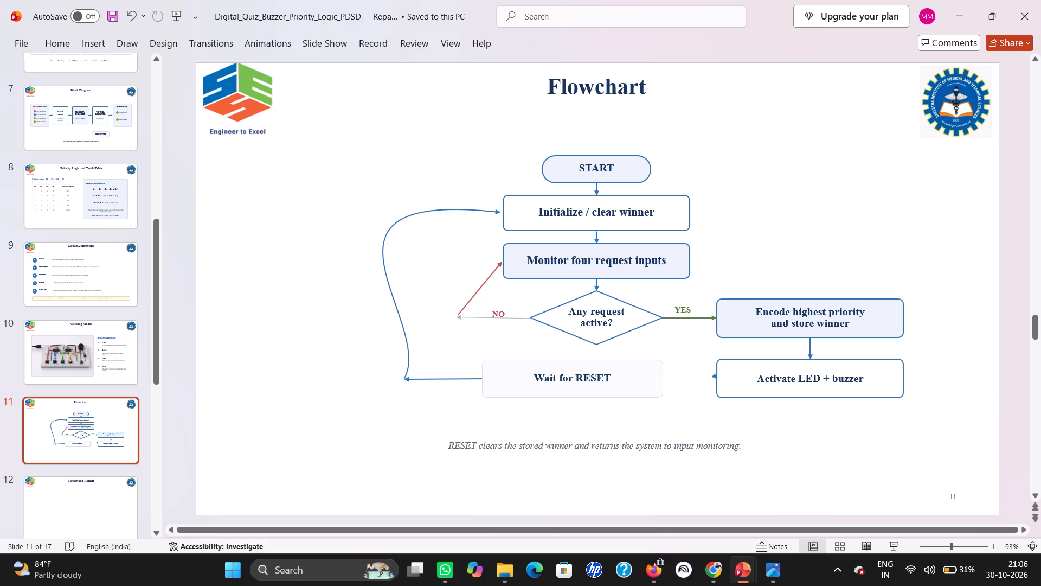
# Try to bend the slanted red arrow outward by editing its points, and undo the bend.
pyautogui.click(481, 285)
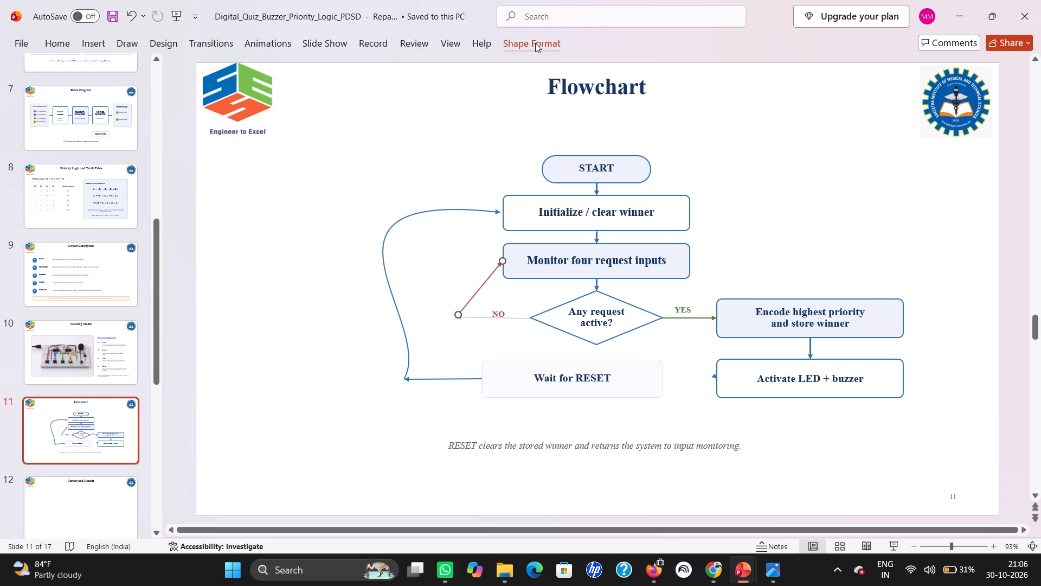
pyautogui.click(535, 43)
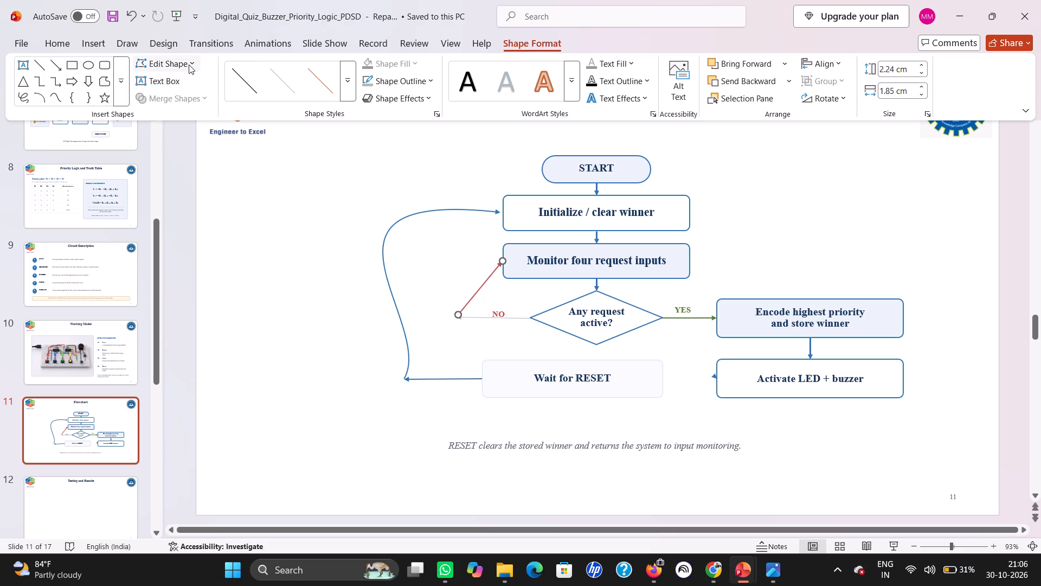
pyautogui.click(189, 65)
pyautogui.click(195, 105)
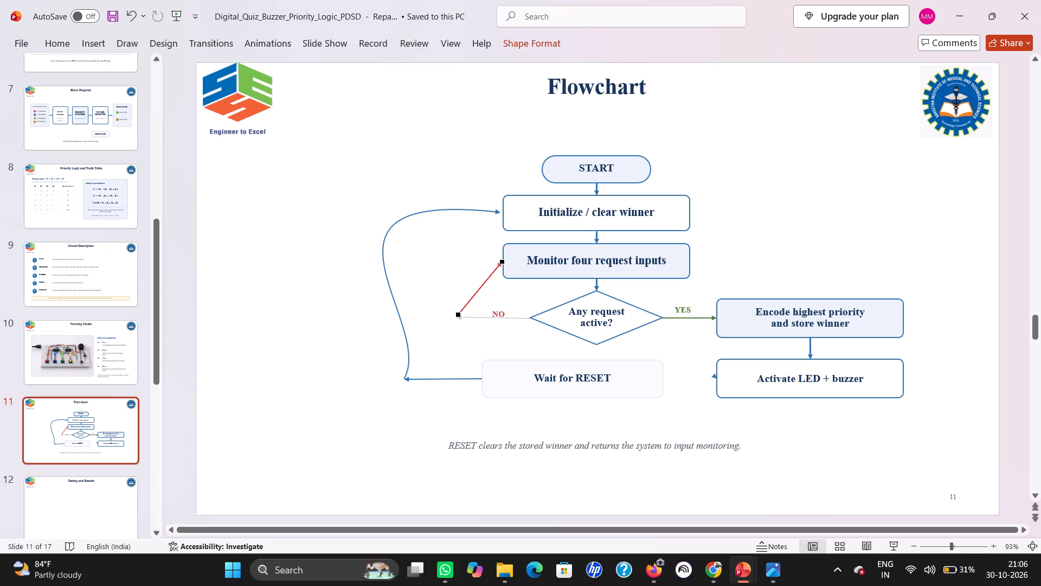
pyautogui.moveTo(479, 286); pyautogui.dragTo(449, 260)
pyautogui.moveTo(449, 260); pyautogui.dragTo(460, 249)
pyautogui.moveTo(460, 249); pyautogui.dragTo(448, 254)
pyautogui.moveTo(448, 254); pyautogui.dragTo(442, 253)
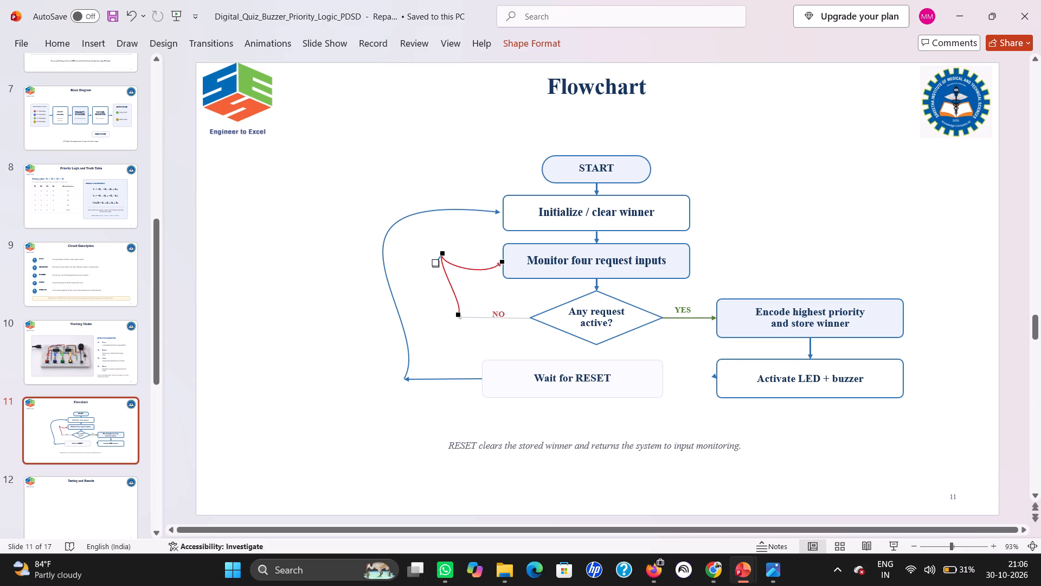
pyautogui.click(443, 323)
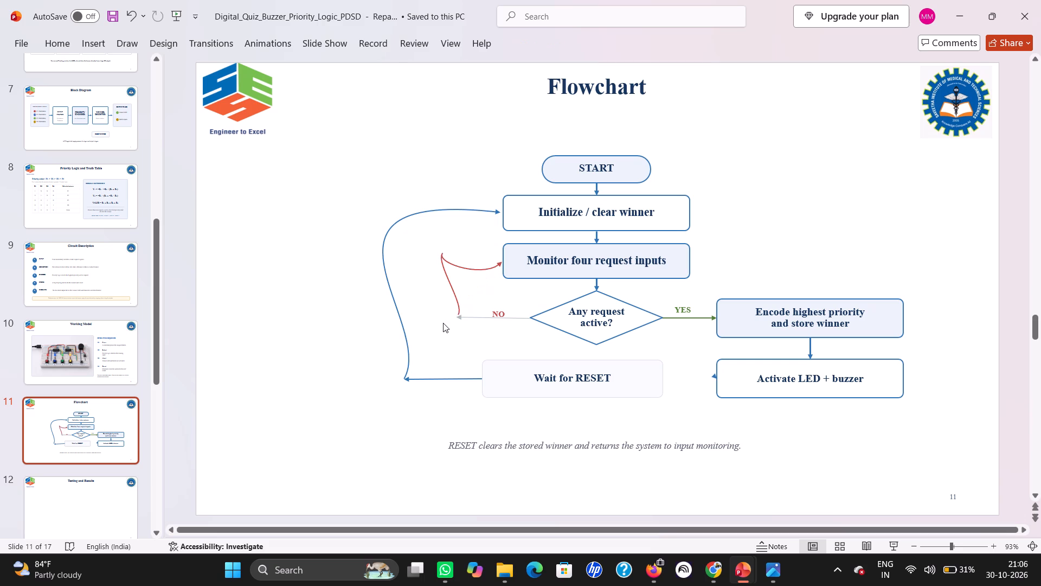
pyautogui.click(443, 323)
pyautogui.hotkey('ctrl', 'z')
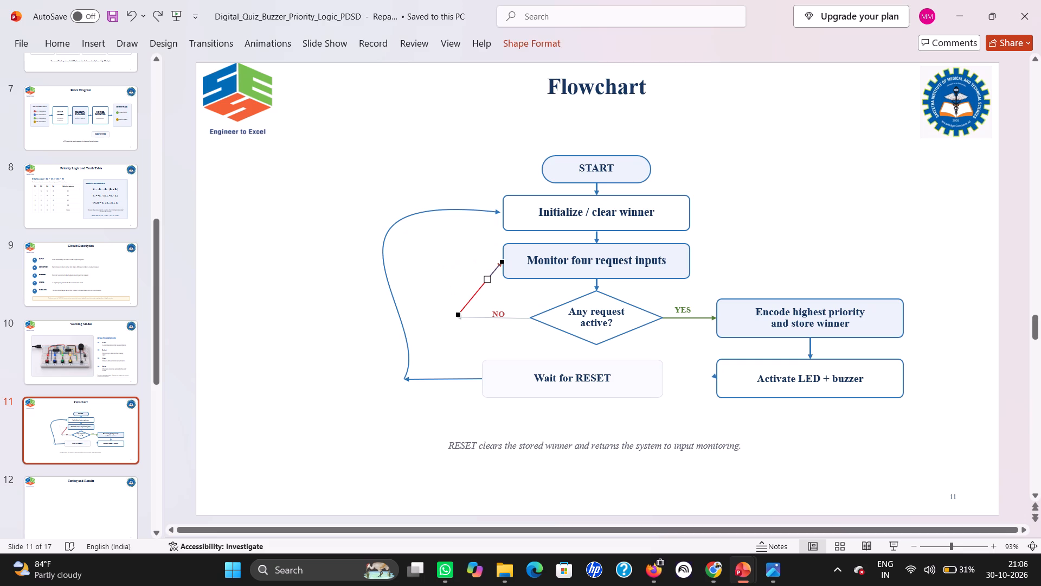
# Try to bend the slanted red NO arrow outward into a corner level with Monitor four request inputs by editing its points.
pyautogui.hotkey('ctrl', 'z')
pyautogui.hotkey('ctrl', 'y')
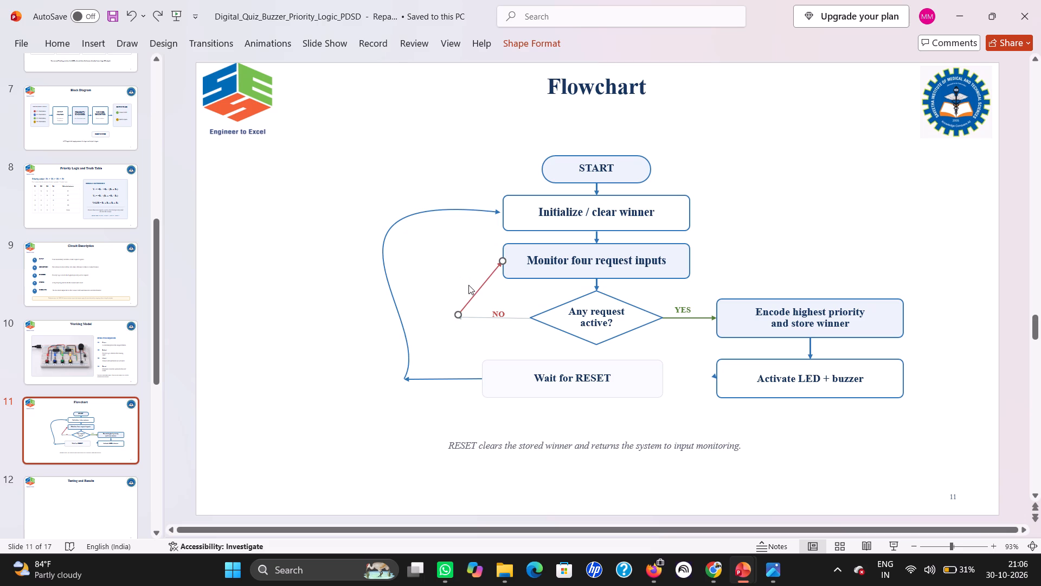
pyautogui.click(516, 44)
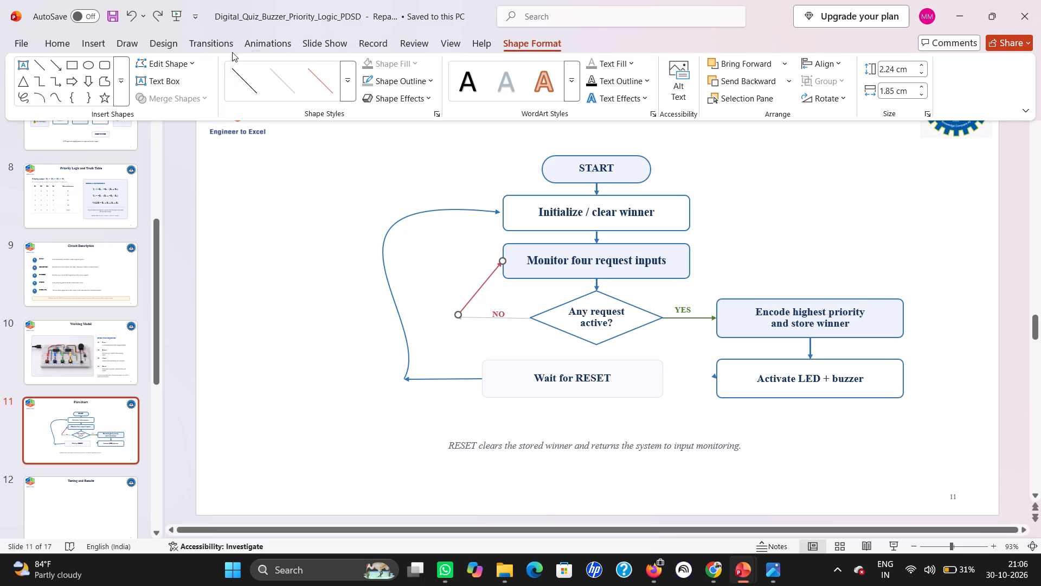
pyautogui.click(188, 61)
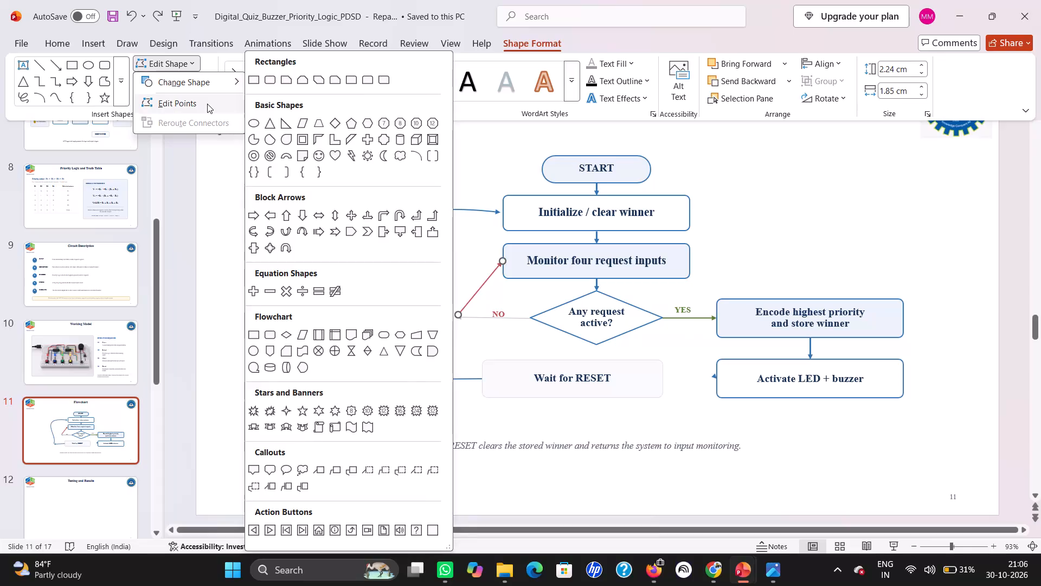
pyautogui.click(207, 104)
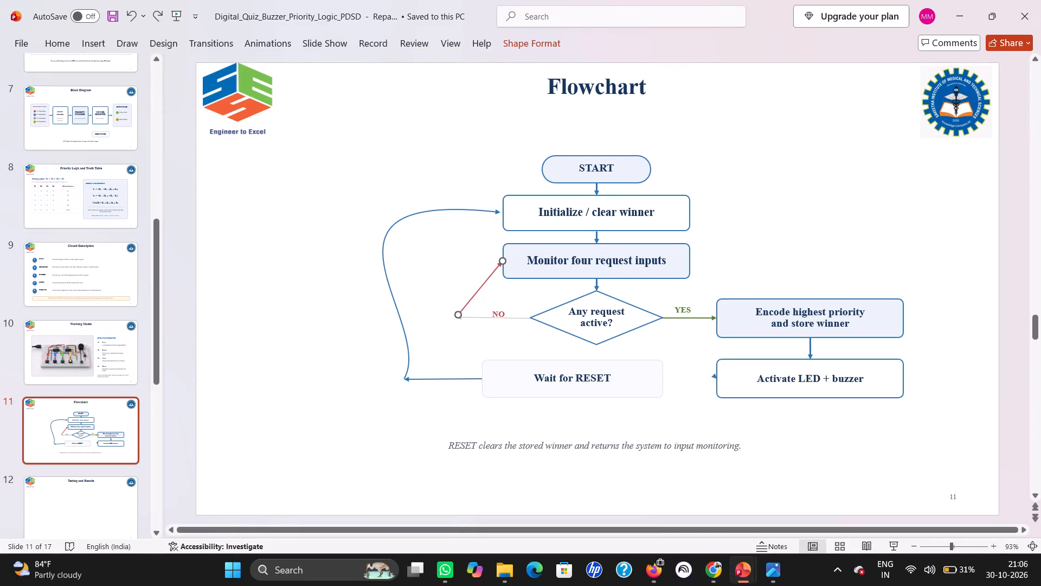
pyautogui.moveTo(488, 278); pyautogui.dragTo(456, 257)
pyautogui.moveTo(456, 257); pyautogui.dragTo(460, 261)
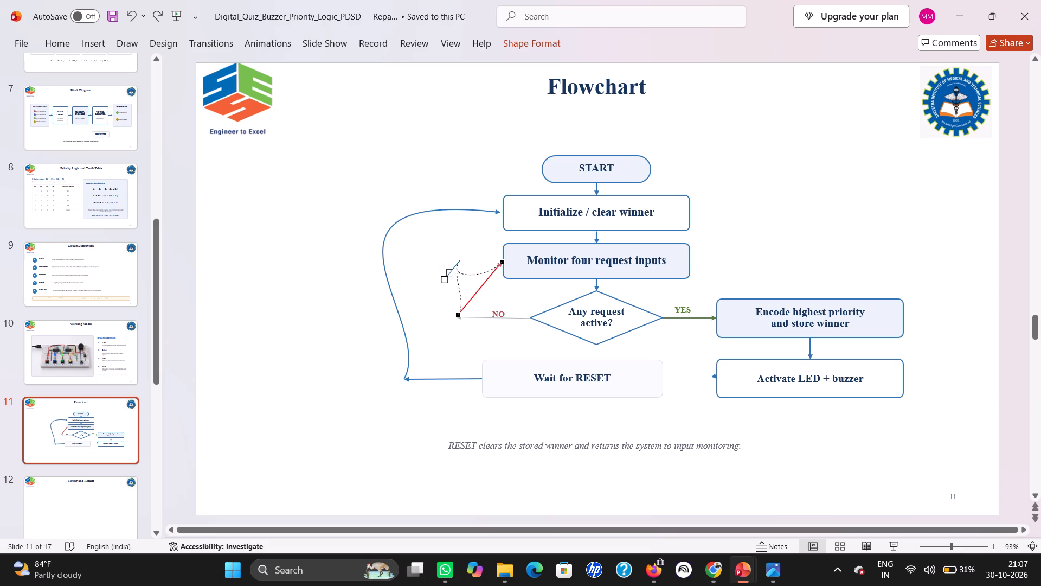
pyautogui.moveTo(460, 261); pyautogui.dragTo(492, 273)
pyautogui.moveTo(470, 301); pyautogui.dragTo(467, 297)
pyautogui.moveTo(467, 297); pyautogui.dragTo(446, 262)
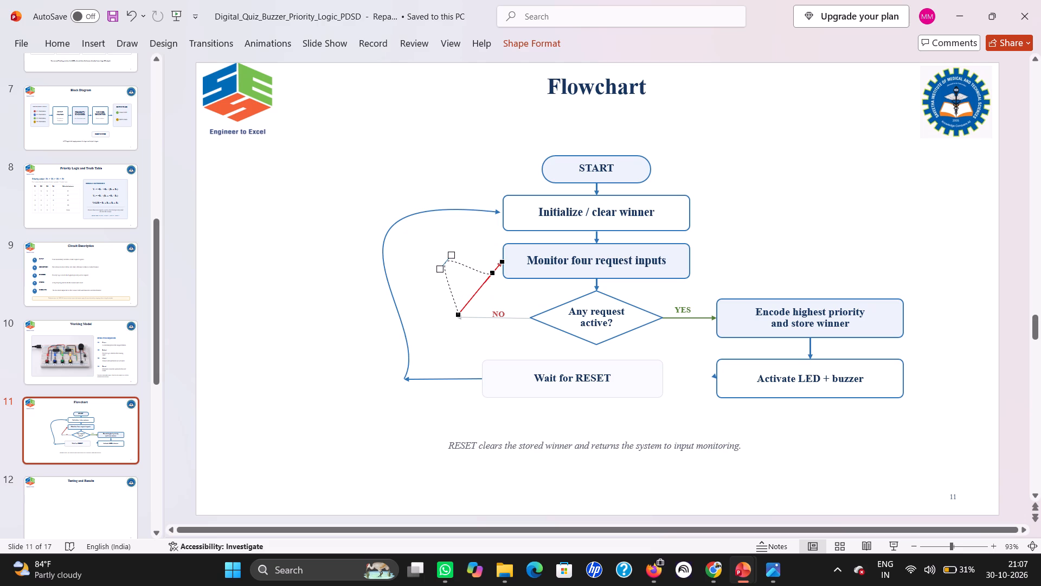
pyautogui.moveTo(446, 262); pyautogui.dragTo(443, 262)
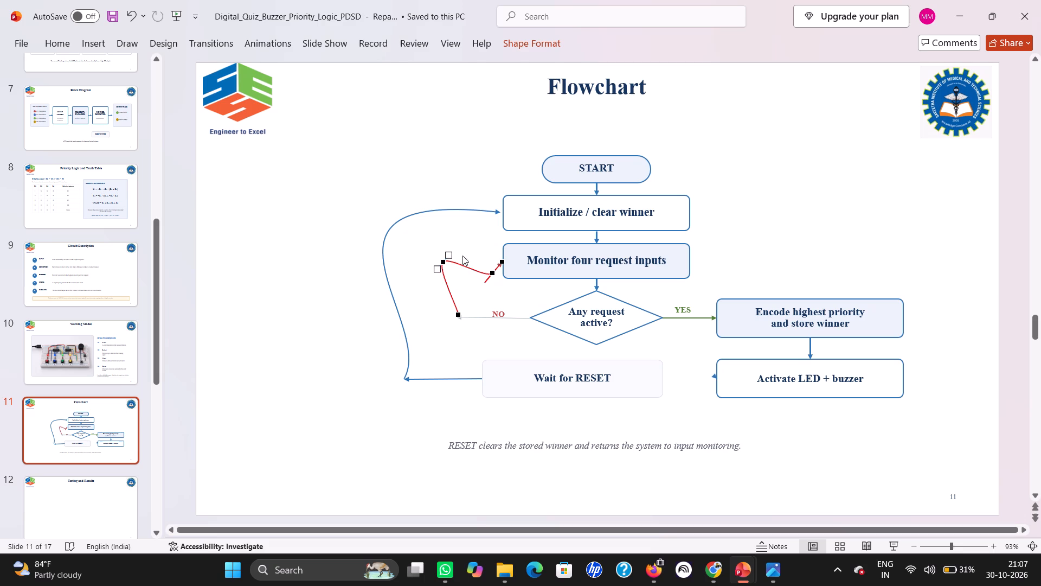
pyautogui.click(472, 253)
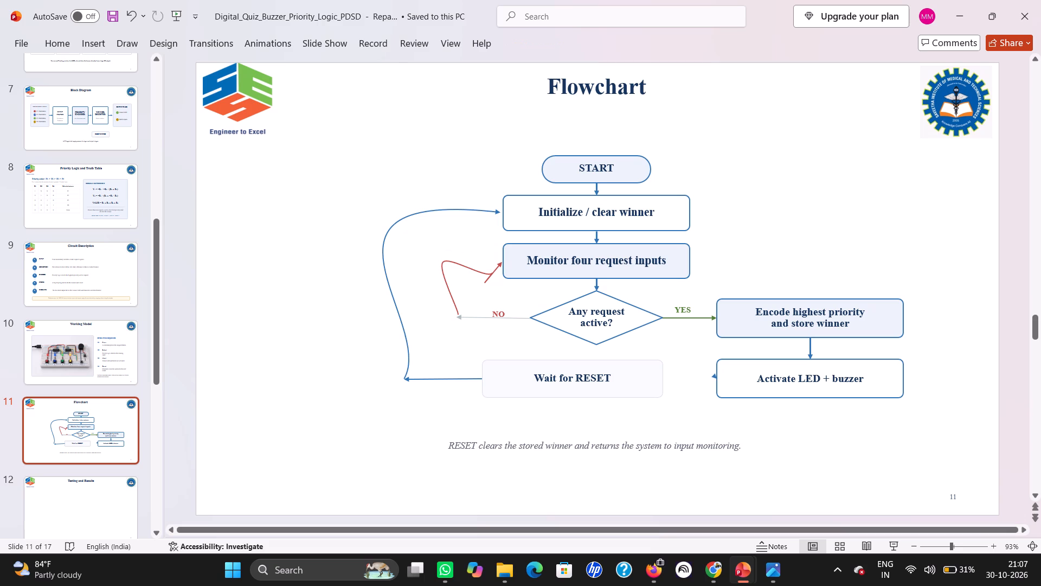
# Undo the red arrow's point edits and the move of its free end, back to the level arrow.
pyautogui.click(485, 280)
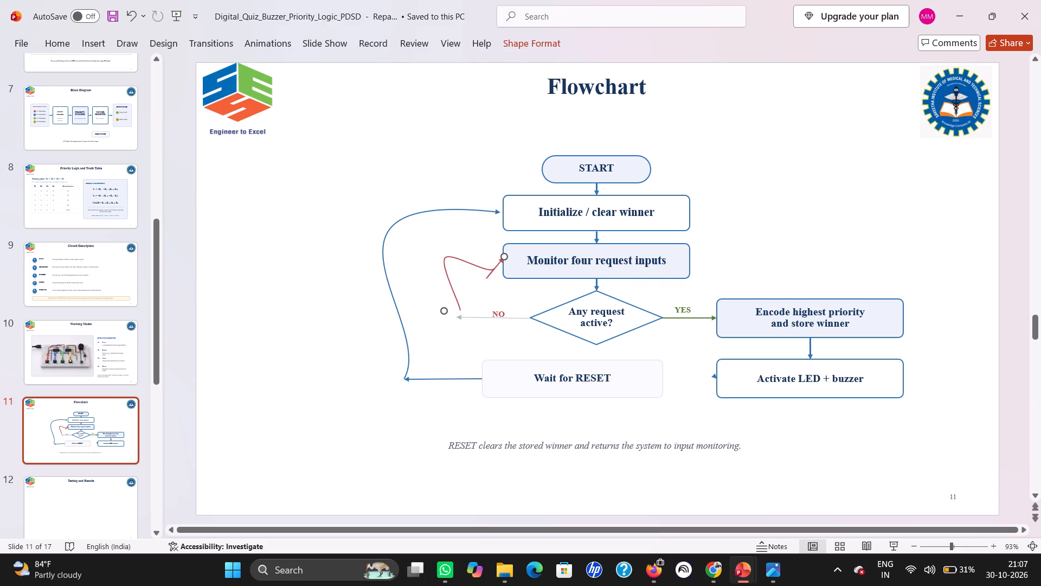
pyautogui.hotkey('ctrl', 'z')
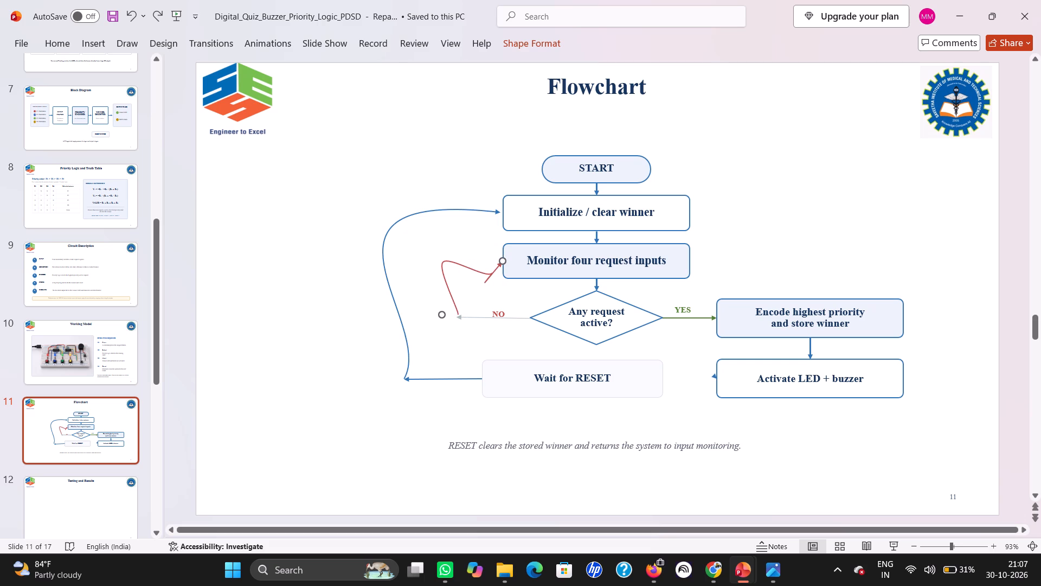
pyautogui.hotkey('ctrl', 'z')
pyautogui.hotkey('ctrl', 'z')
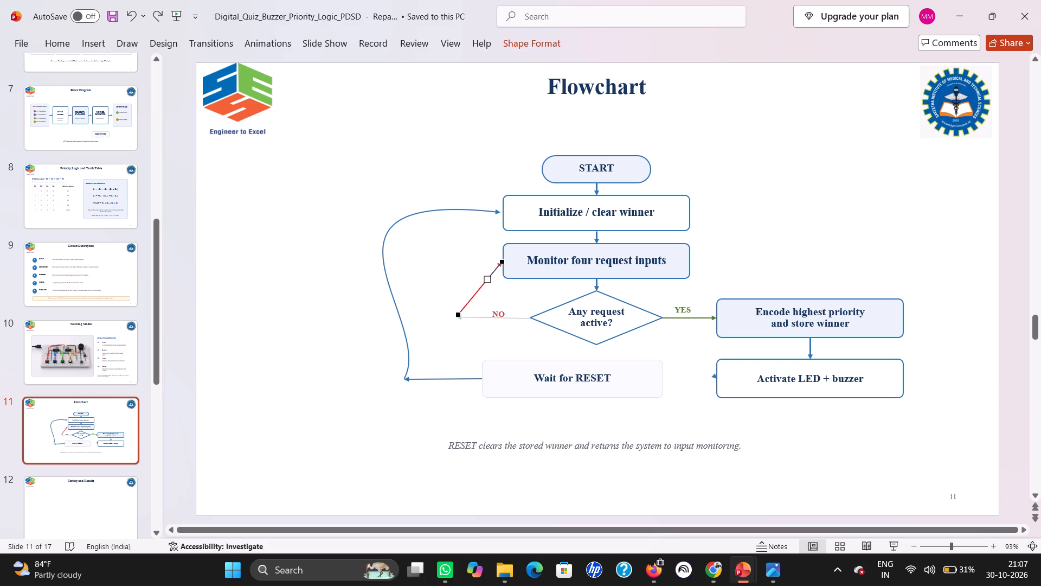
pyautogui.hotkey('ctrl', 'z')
# Move the red arrow's free end down onto the grey NO arrow's tip, keeping its head on Monitor four request inputs.
pyautogui.moveTo(443, 262); pyautogui.dragTo(454, 300)
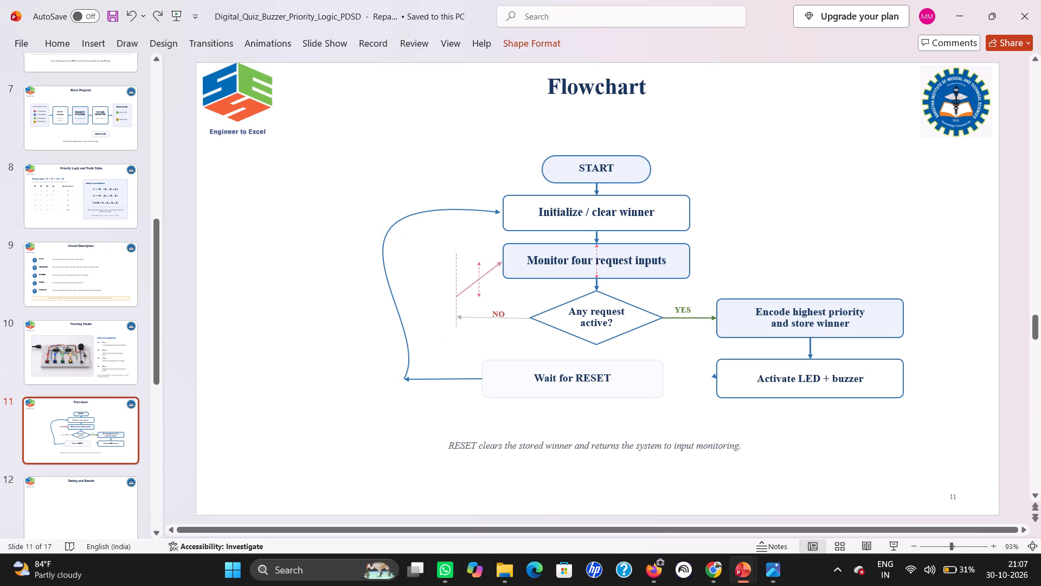
pyautogui.moveTo(454, 300); pyautogui.dragTo(457, 319)
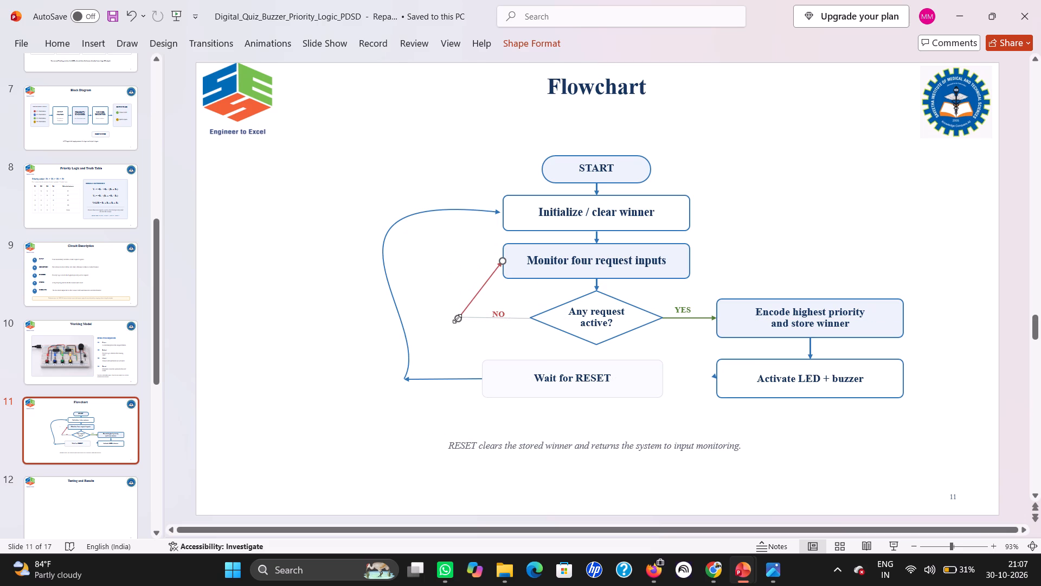
pyautogui.click(434, 302)
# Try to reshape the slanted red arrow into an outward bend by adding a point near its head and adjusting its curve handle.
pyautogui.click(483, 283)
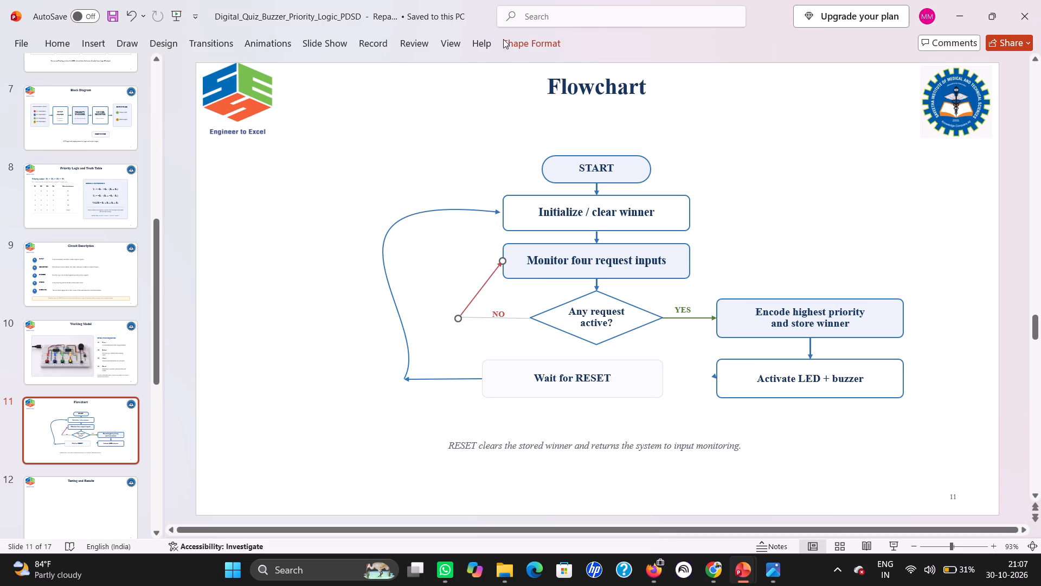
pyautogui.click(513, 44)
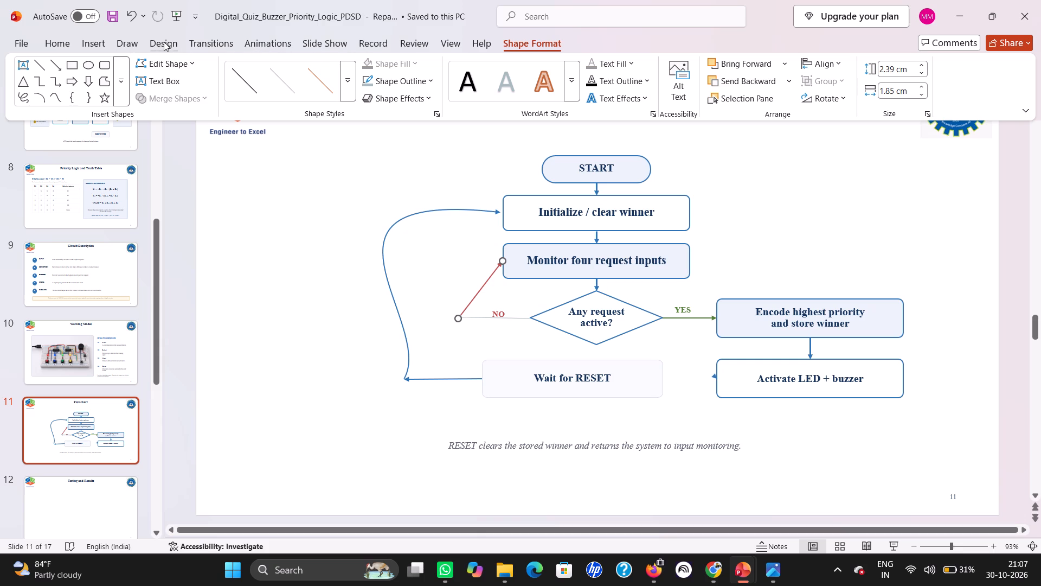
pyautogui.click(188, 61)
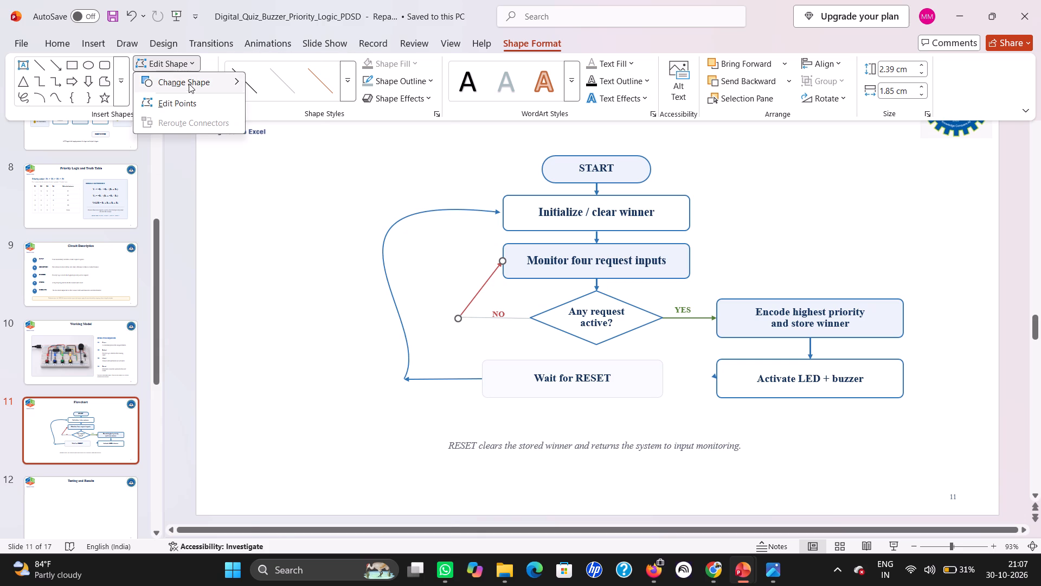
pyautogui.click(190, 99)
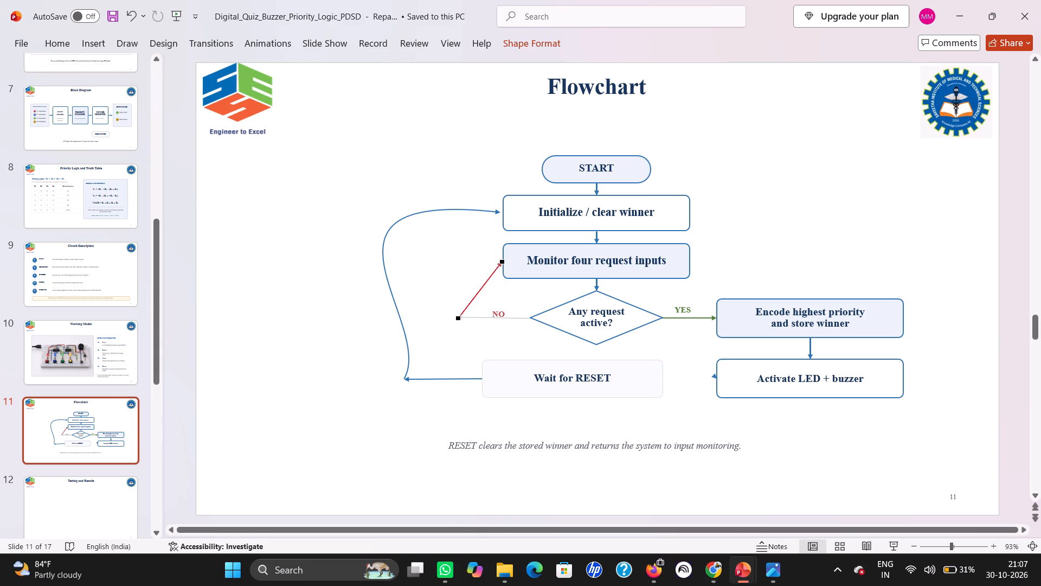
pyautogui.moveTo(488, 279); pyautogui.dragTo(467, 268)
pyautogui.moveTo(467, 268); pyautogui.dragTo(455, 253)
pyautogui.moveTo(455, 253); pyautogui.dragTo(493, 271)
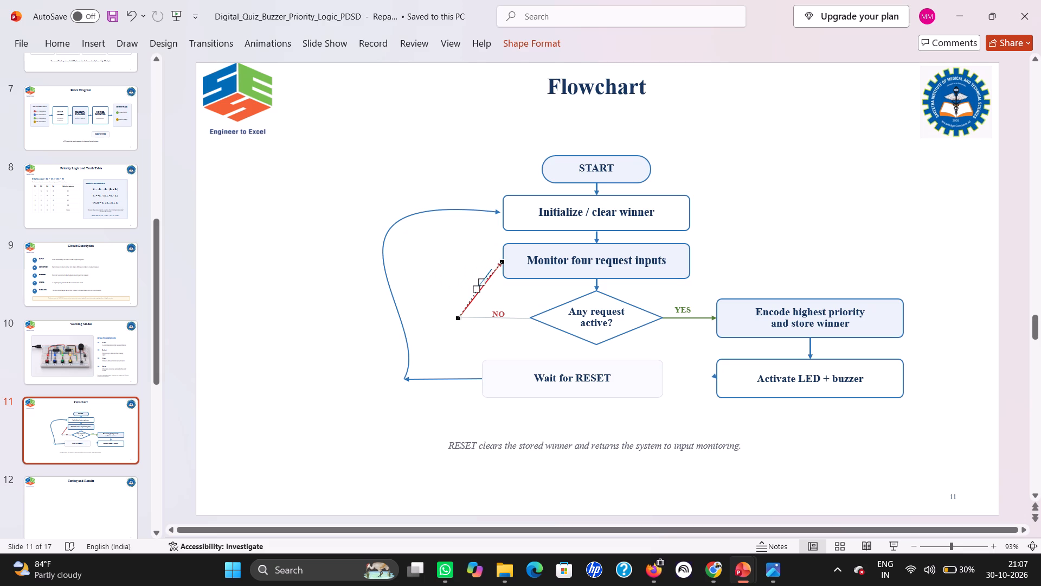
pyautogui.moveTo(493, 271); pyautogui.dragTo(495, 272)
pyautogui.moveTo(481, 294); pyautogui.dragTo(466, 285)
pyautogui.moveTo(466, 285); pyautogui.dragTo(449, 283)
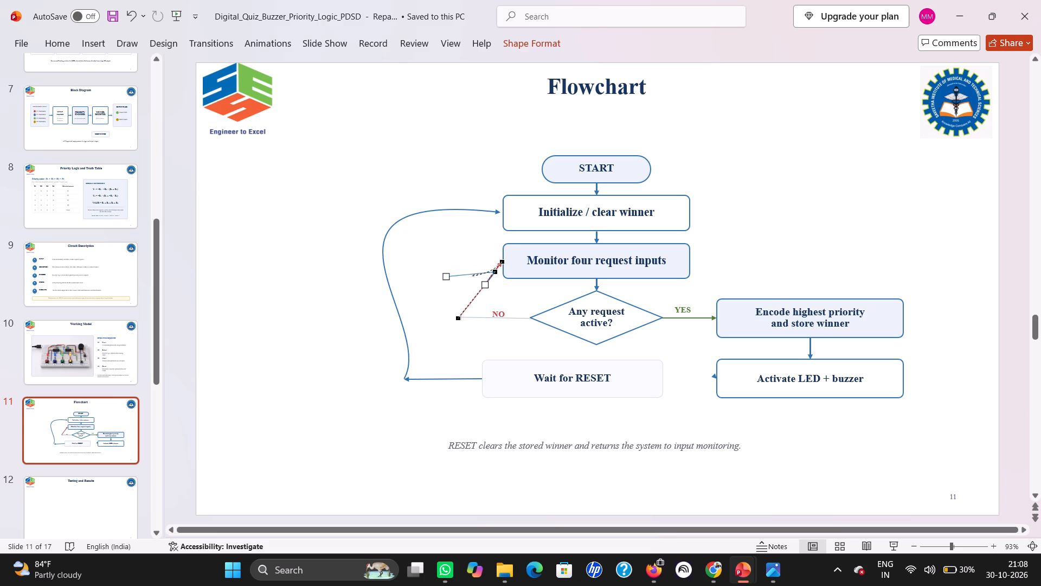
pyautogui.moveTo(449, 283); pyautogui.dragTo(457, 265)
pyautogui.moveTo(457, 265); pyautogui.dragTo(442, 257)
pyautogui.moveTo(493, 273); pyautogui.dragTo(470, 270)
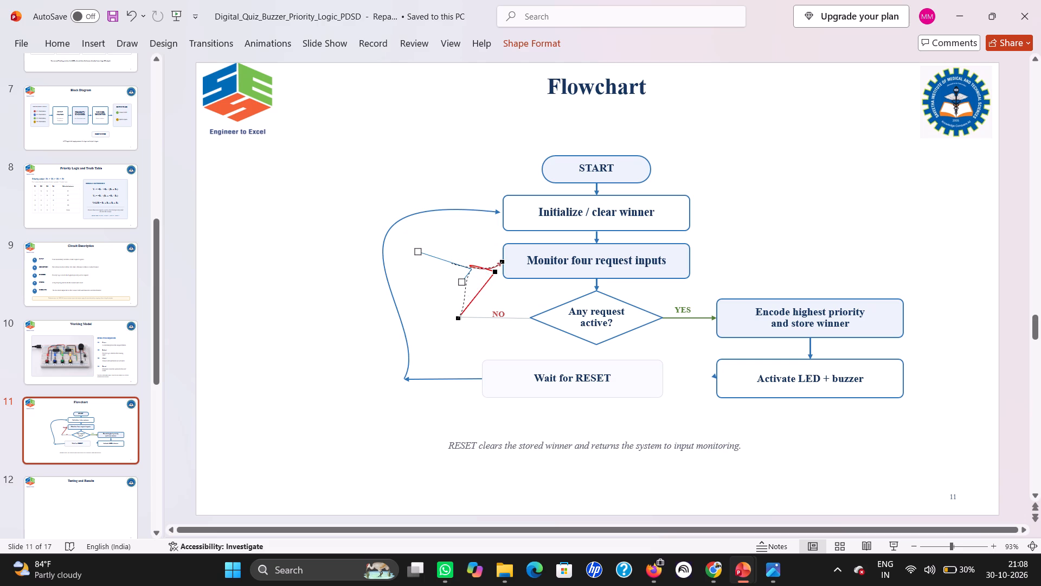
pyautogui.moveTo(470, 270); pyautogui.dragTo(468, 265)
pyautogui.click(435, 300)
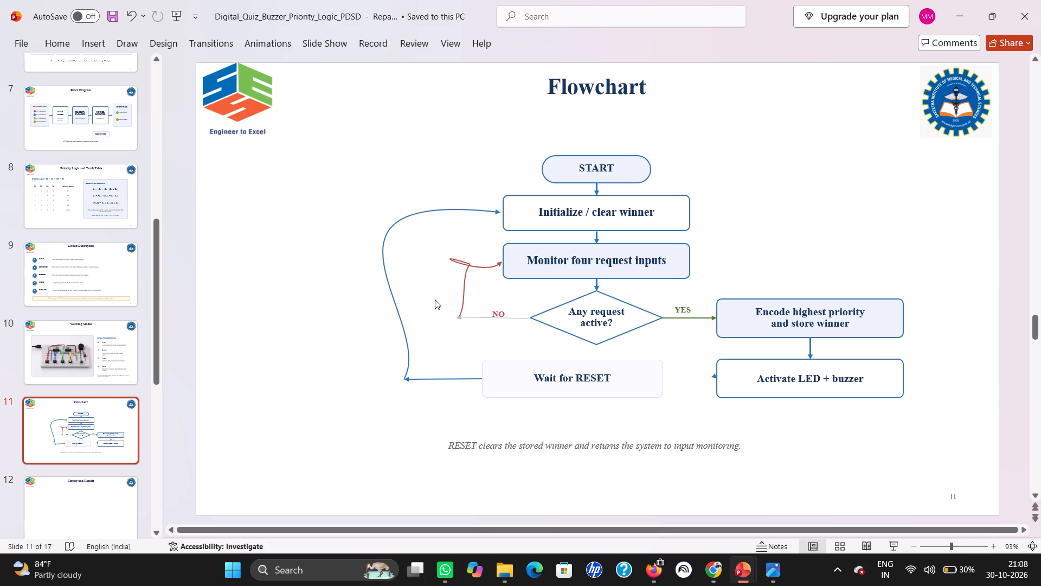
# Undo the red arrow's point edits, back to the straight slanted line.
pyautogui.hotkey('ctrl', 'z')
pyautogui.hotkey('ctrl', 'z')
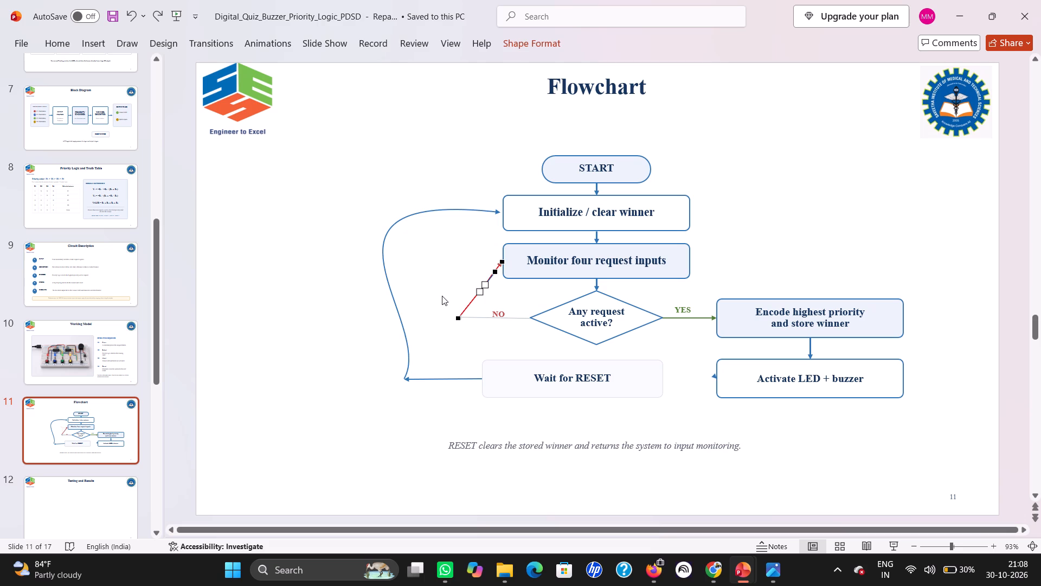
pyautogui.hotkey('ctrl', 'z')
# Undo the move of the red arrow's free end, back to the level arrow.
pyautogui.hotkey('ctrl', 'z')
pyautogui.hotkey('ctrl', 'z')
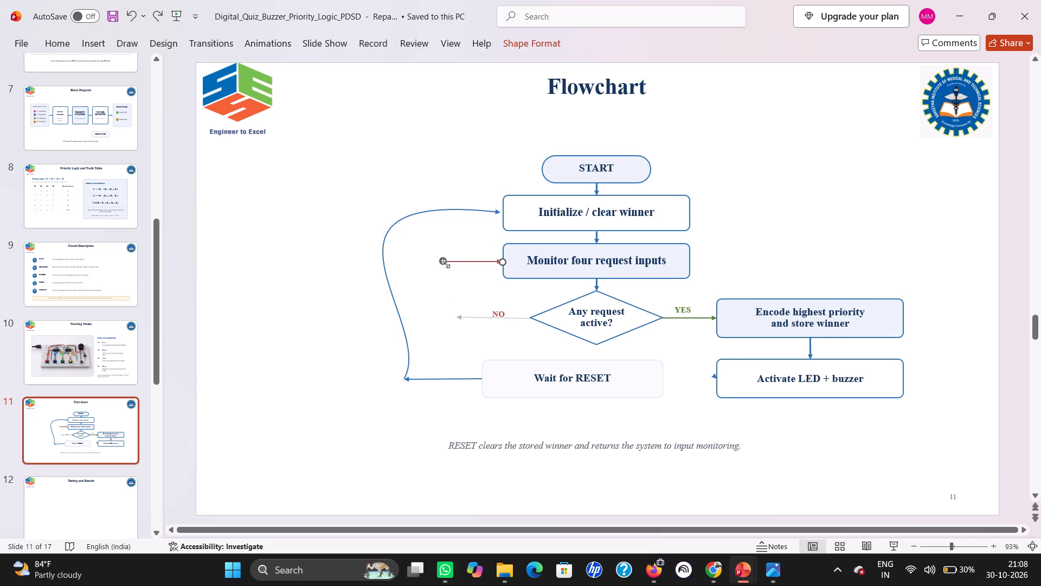
# Move the red arrow's free end down onto the grey NO arrow's tip, keeping its head on Monitor four request inputs.
pyautogui.moveTo(445, 263); pyautogui.dragTo(460, 317)
pyautogui.moveTo(460, 317); pyautogui.dragTo(459, 317)
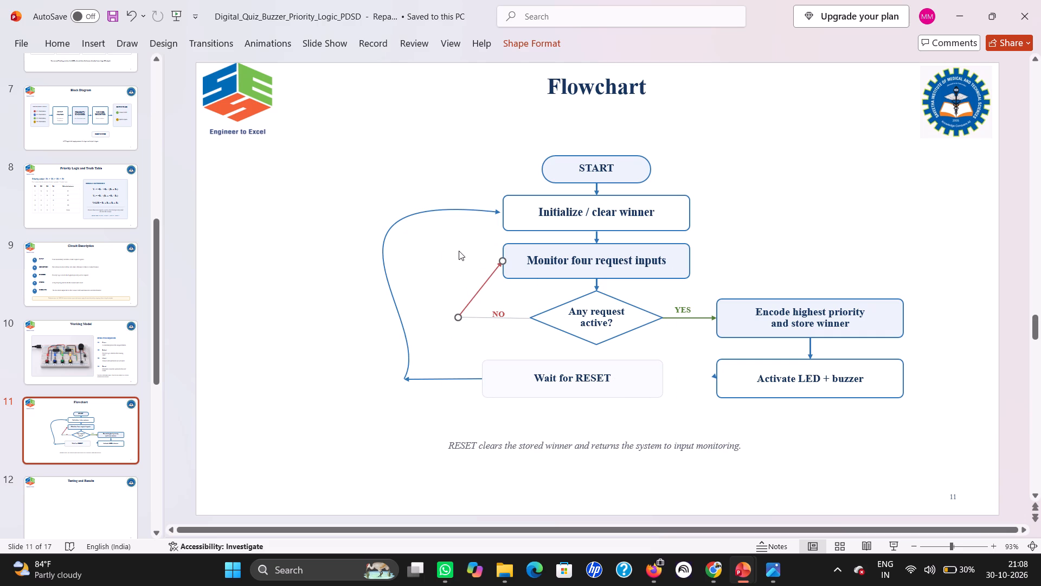
# Edit the slanted red arrow's points, adding a corner above the grey NO arrow's tip so the line rises and turns towards Monitor four request inputs.
pyautogui.click(459, 251)
pyautogui.click(480, 283)
pyautogui.click(523, 48)
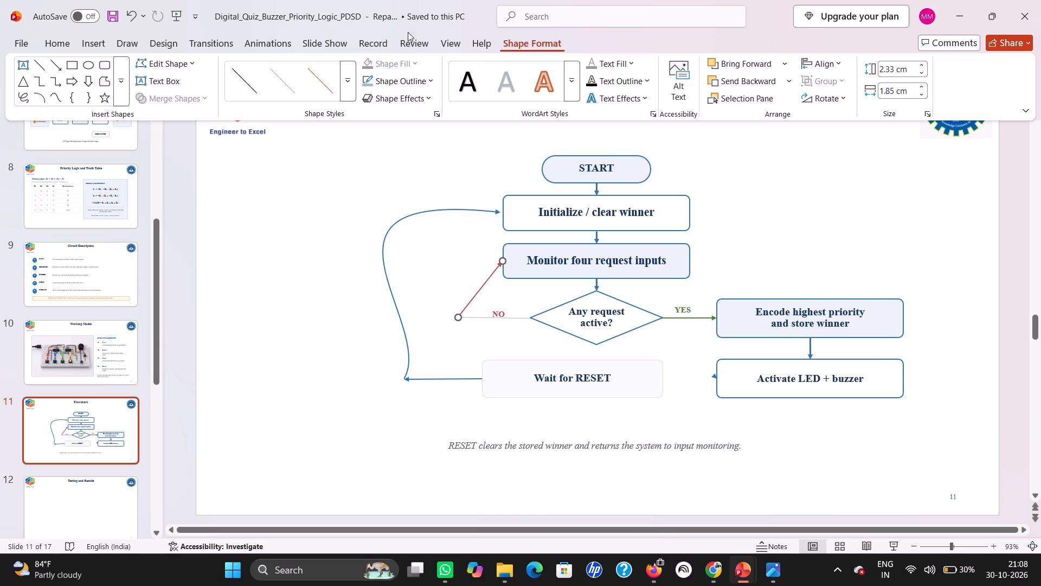
pyautogui.click(194, 58)
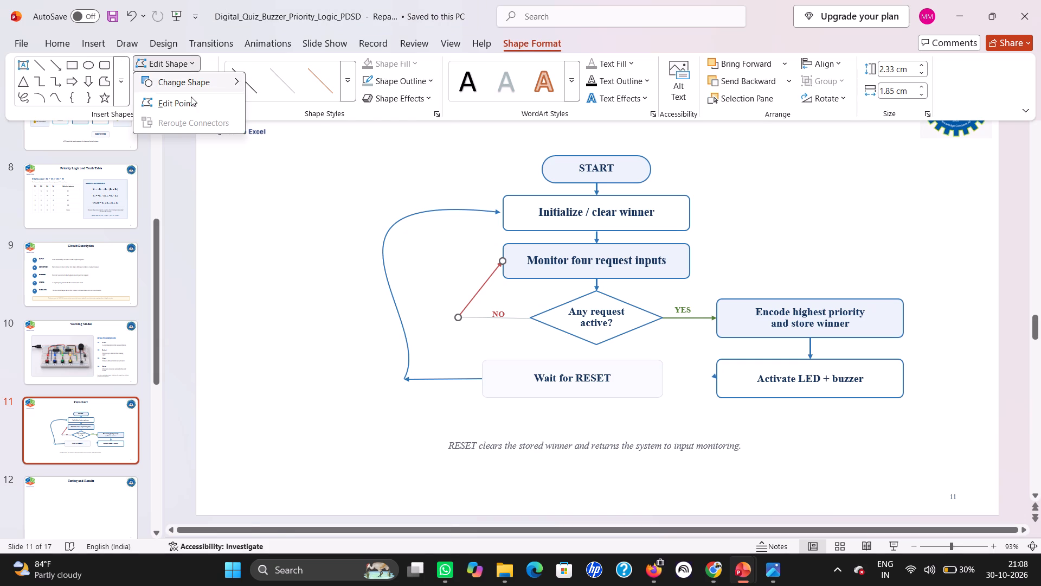
pyautogui.click(188, 104)
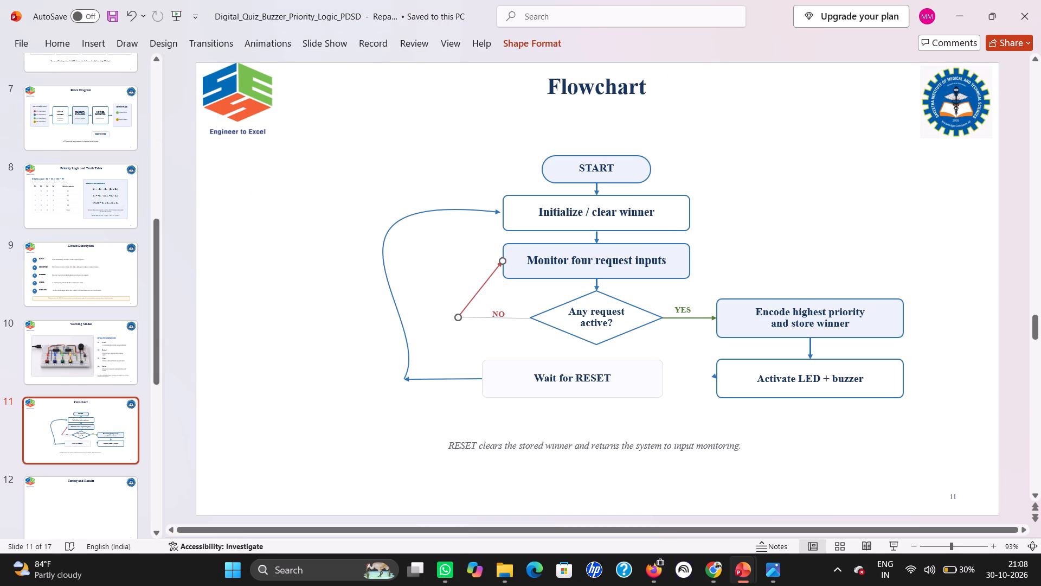
pyautogui.moveTo(471, 300); pyautogui.dragTo(458, 292)
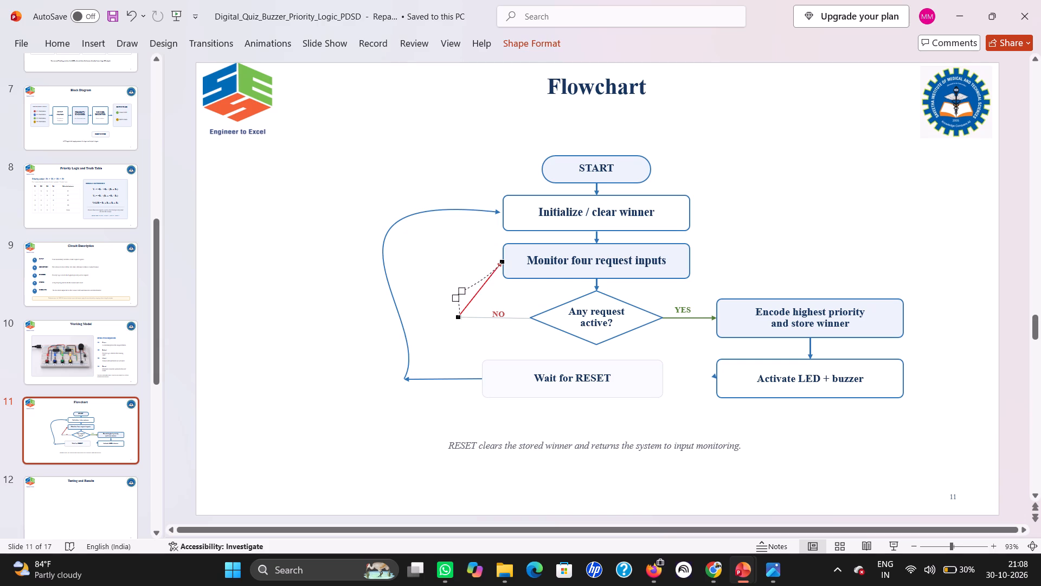
pyautogui.moveTo(458, 292); pyautogui.dragTo(445, 253)
pyautogui.moveTo(445, 253); pyautogui.dragTo(444, 262)
pyautogui.moveTo(444, 262); pyautogui.dragTo(436, 258)
pyautogui.moveTo(436, 258); pyautogui.dragTo(453, 268)
pyautogui.moveTo(453, 268); pyautogui.dragTo(458, 268)
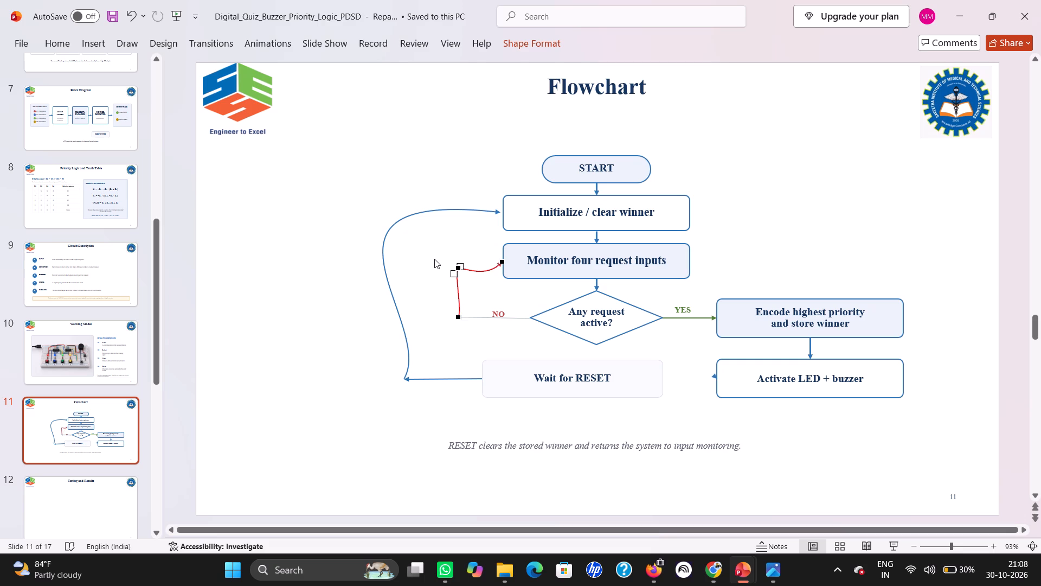
pyautogui.click(434, 259)
# Compare the Flowchart slide's connectors with the reference flowchart image.
pyautogui.hotkey('alt', 'Tab')
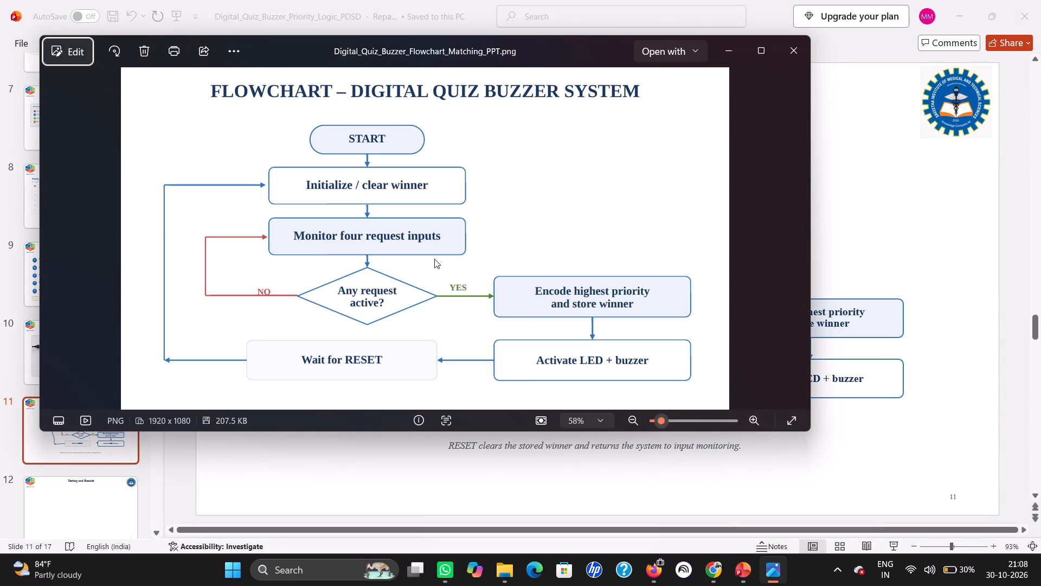
pyautogui.hotkey('alt', 'Tab')
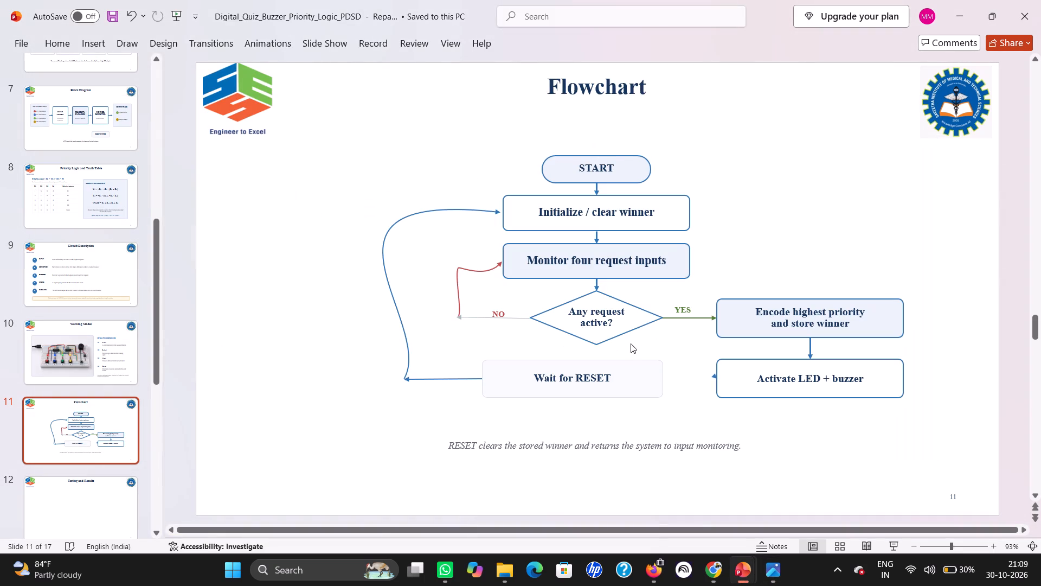
pyautogui.hotkey('alt', 'Tab')
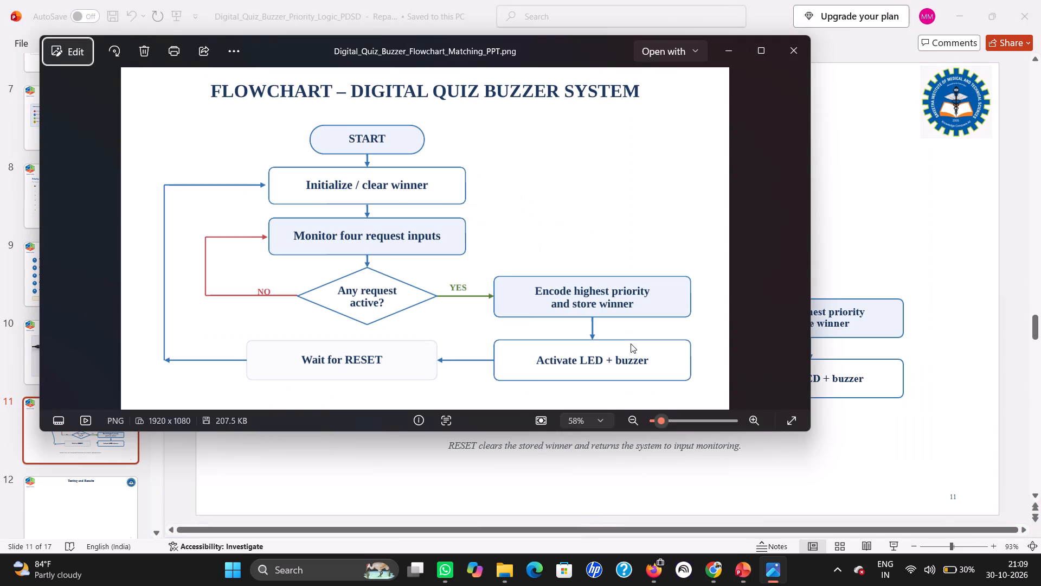
pyautogui.hotkey('alt', 'Tab')
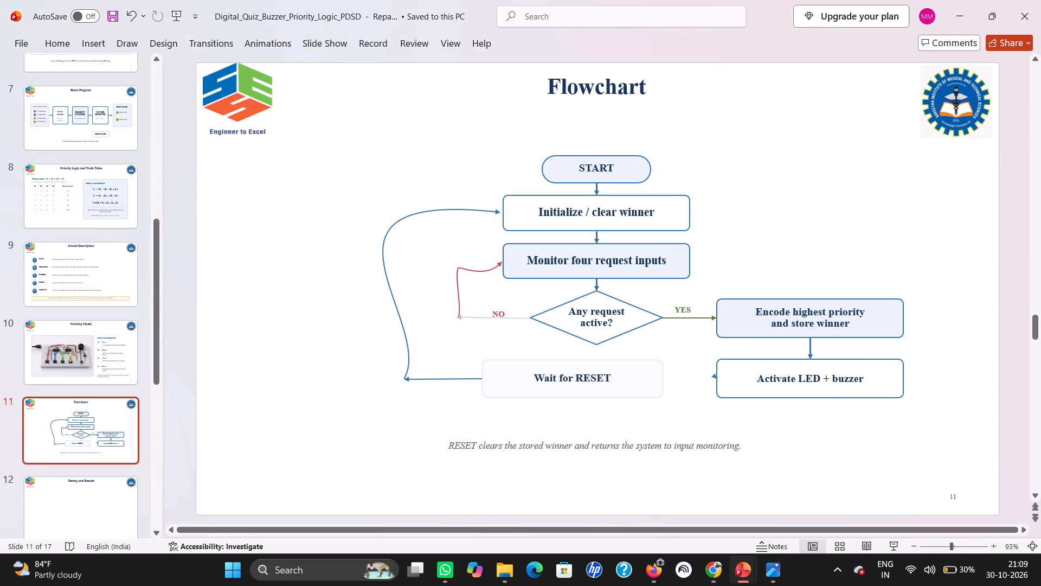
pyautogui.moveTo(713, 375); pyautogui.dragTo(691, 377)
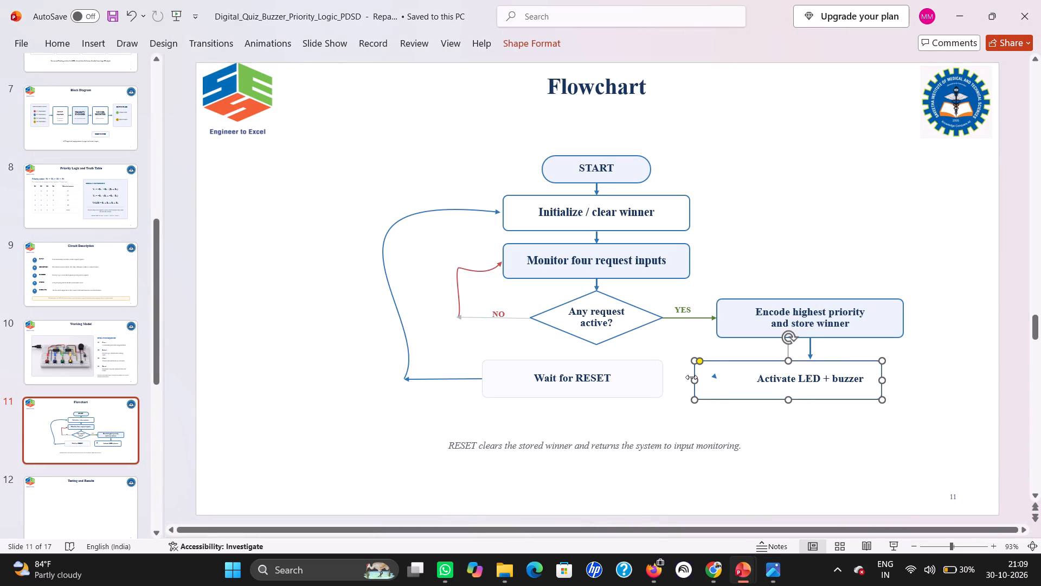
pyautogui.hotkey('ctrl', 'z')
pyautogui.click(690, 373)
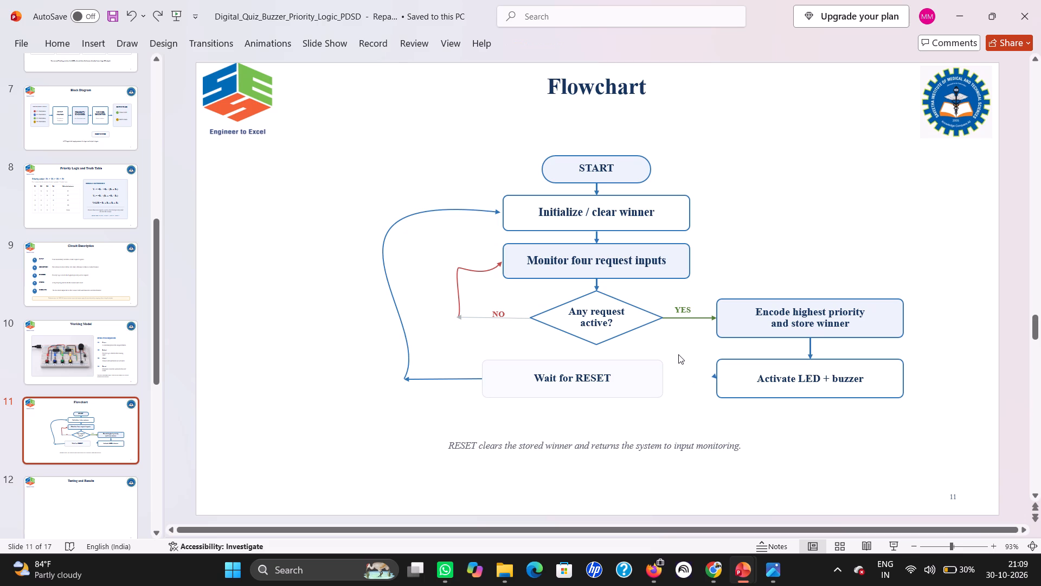
# Reposition the short blue arrow's ends so it runs level from Activate LED + buzzer to Wait for RESET, with its head at Wait for RESET.
pyautogui.moveTo(678, 354); pyautogui.dragTo(730, 390)
pyautogui.moveTo(712, 379); pyautogui.dragTo(677, 379)
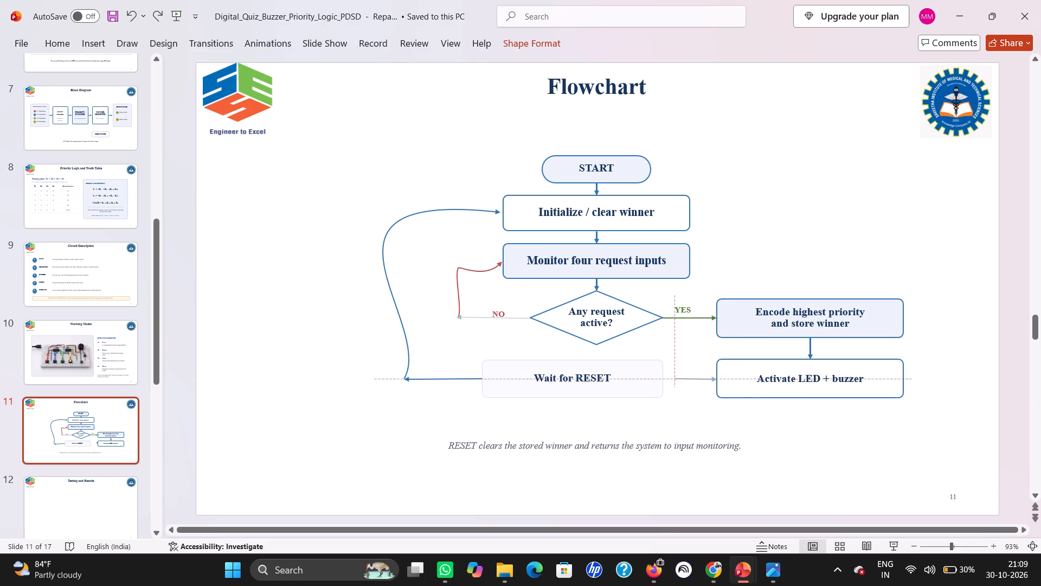
pyautogui.moveTo(677, 379); pyautogui.dragTo(698, 407)
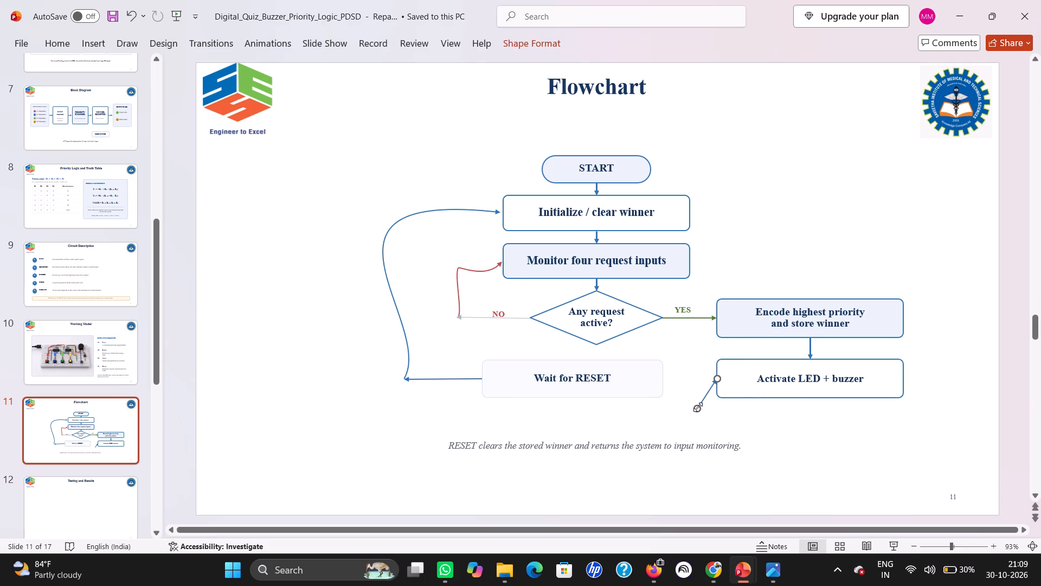
pyautogui.hotkey('alt', 'Tab')
pyautogui.hotkey('alt', 'Tab')
pyautogui.click(712, 381)
pyautogui.moveTo(713, 384); pyautogui.dragTo(687, 375)
pyautogui.moveTo(671, 401); pyautogui.dragTo(716, 380)
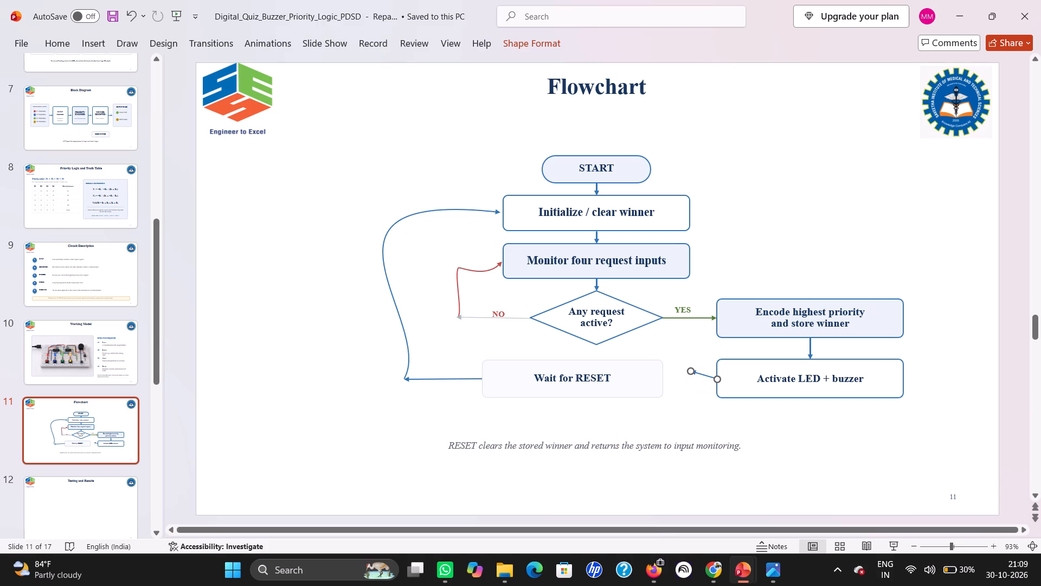
pyautogui.click(690, 372)
pyautogui.moveTo(690, 372); pyautogui.dragTo(666, 380)
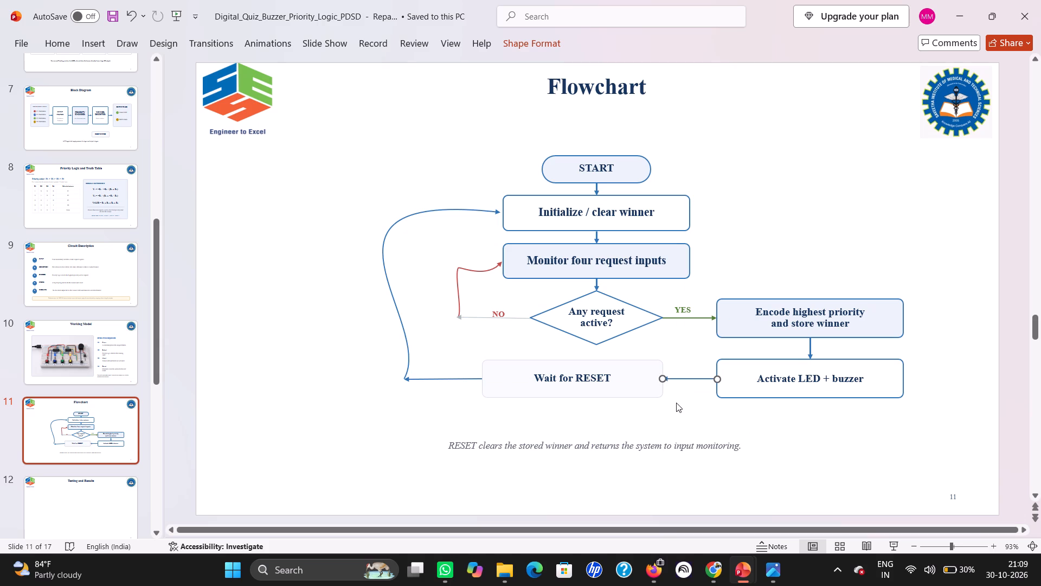
pyautogui.click(676, 403)
# Check the reconnected Flowchart slide against the reference flowchart image.
pyautogui.hotkey('alt', 'Tab')
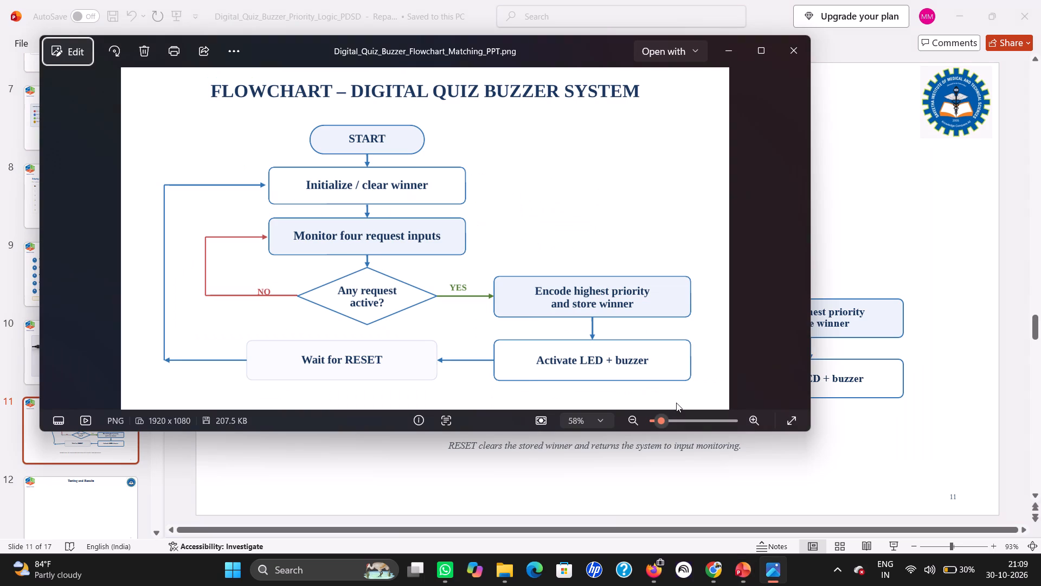
pyautogui.hotkey('alt', 'Tab')
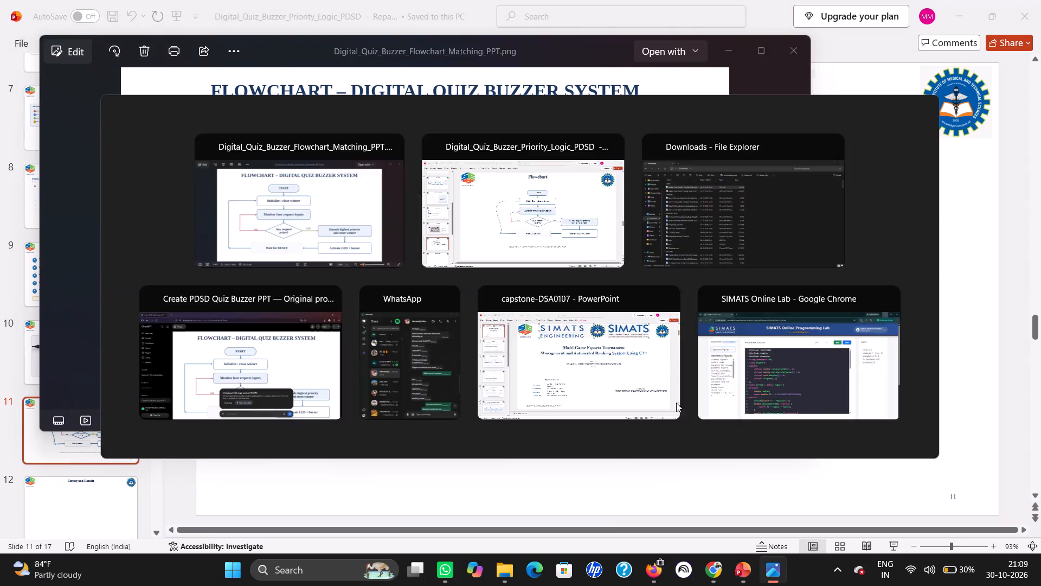
pyautogui.hotkey('alt', 'Tab')
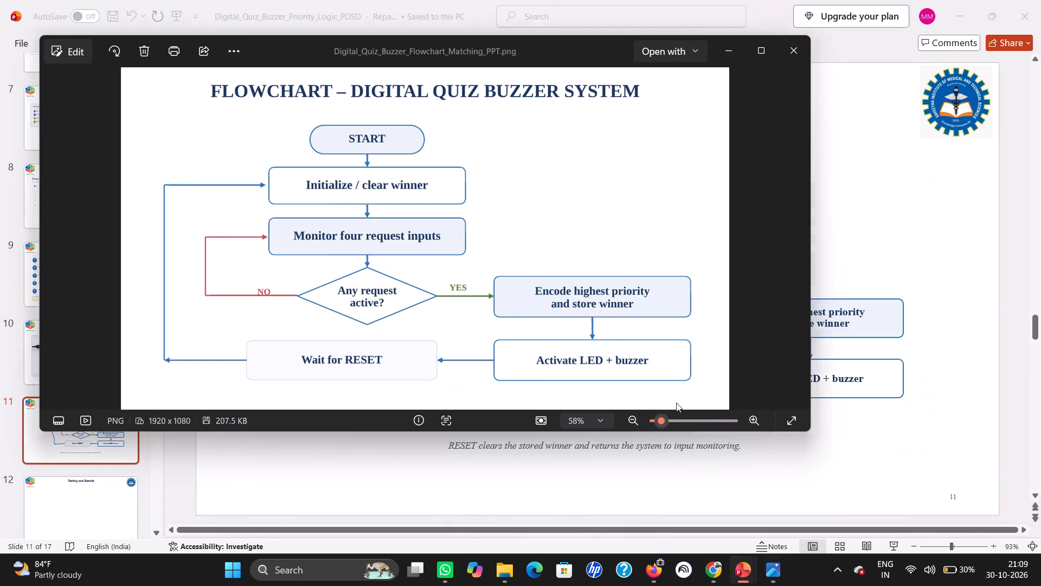
pyautogui.hotkey('alt', 'Tab')
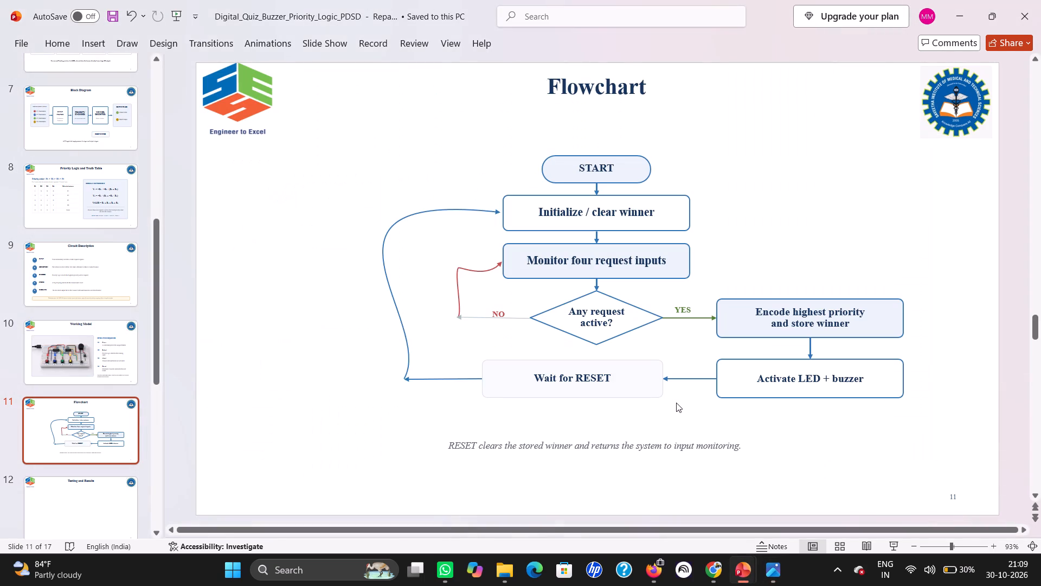
# Start saving the presentation and open its file name for editing.
pyautogui.hotkey('ctrl', 's')
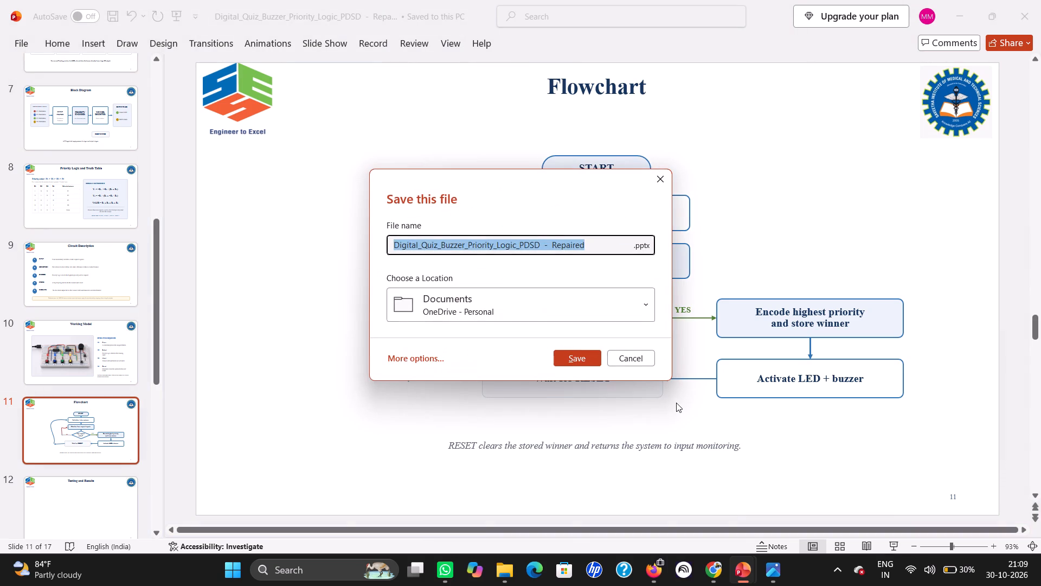
pyautogui.click(603, 245)
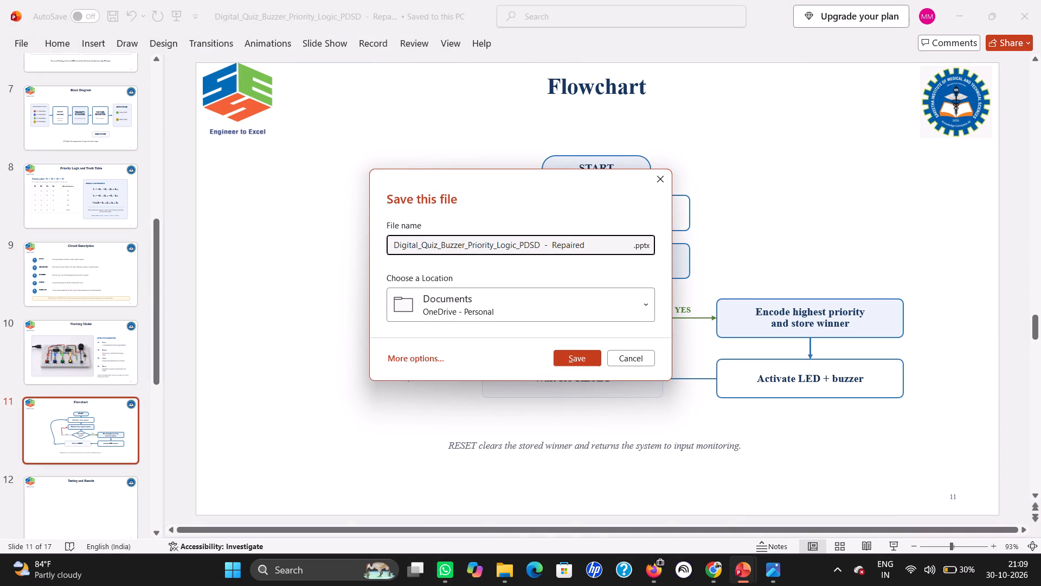
# Save the presentation under the file name hemasri-pdsd in the OneDrive - Personal Documents folder.
pyautogui.press('BackSpace')
pyautogui.press('BackSpace')
pyautogui.press('BackSpace')
pyautogui.press('BackSpace')
pyautogui.press('BackSpace')
pyautogui.press('BackSpace')
pyautogui.press('BackSpace')
pyautogui.press('BackSpace')
pyautogui.press('BackSpace')
pyautogui.press('BackSpace')
pyautogui.press('BackSpace')
pyautogui.press('BackSpace')
pyautogui.press('BackSpace')
pyautogui.press('BackSpace')
pyautogui.press('BackSpace')
pyautogui.press('BackSpace')
pyautogui.press('BackSpace')
pyautogui.press('BackSpace')
pyautogui.press('BackSpace')
pyautogui.press('BackSpace')
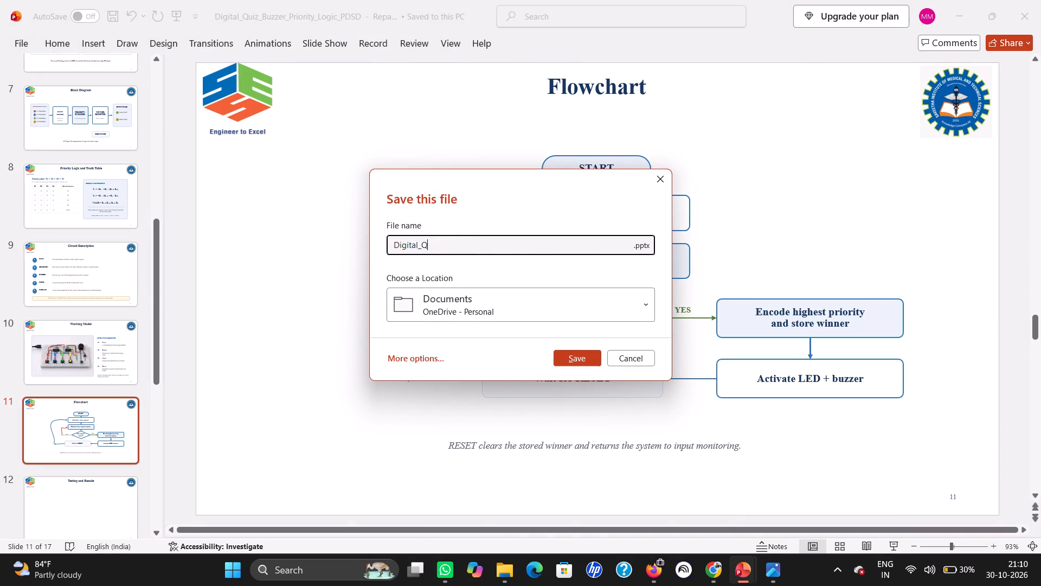